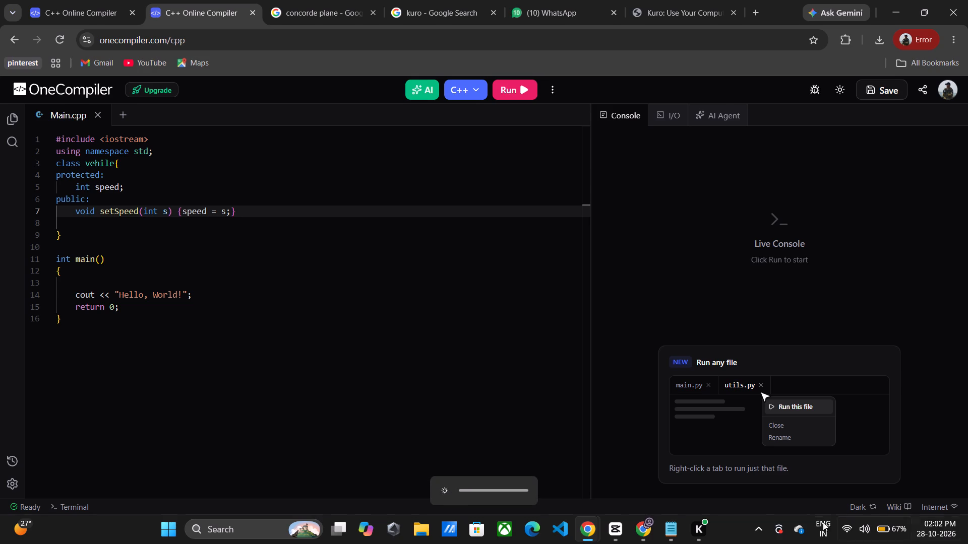
# Switch to CapCut and play back the rabies stickman edit from the start of Timeline 01 to review it.
pyautogui.click(613, 529)
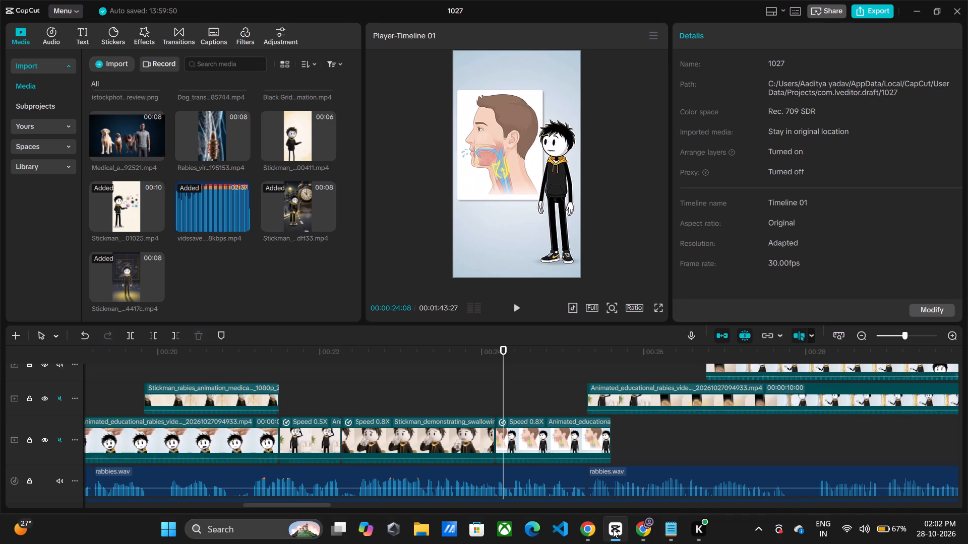
pyautogui.press('space')
pyautogui.press('space')
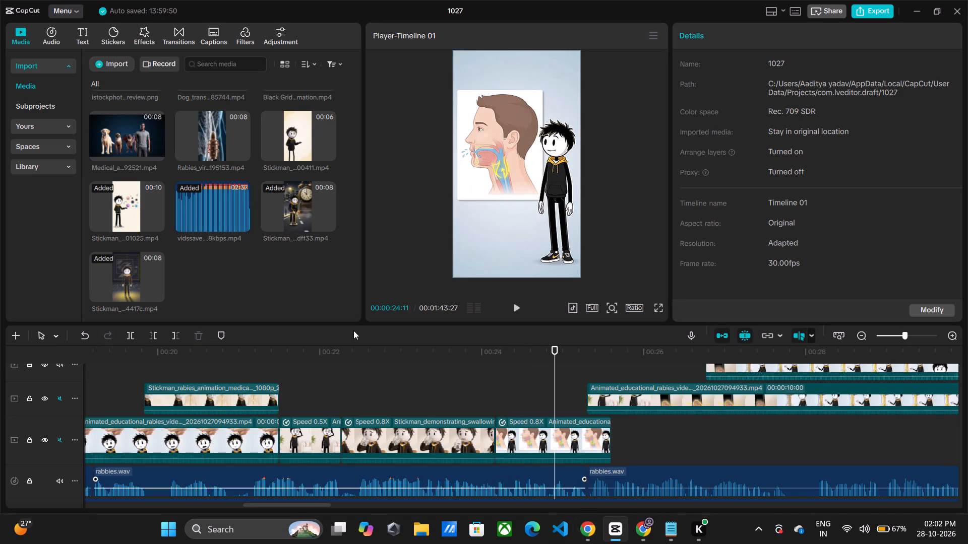
pyautogui.moveTo(332, 358); pyautogui.dragTo(53, 350)
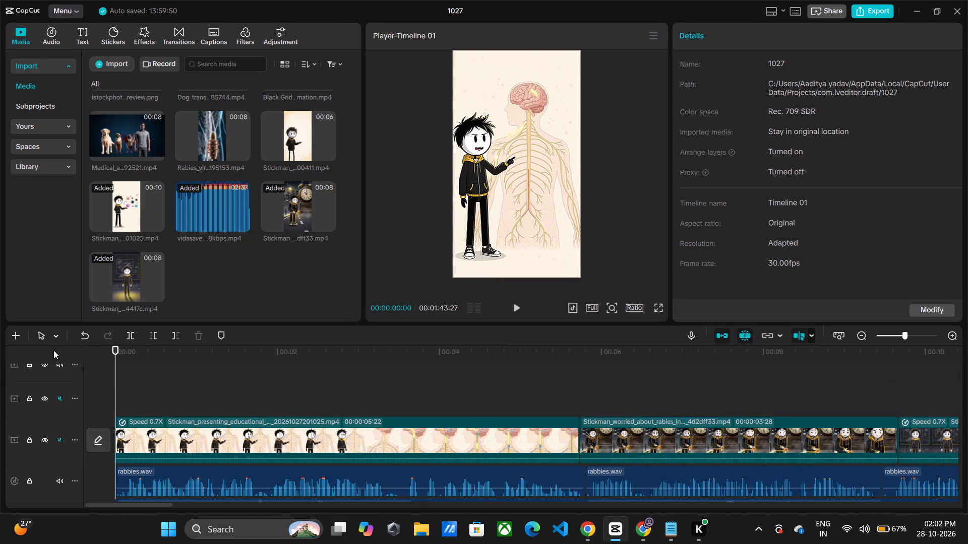
pyautogui.press('space')
pyautogui.hotkey('alt', 'Tab')
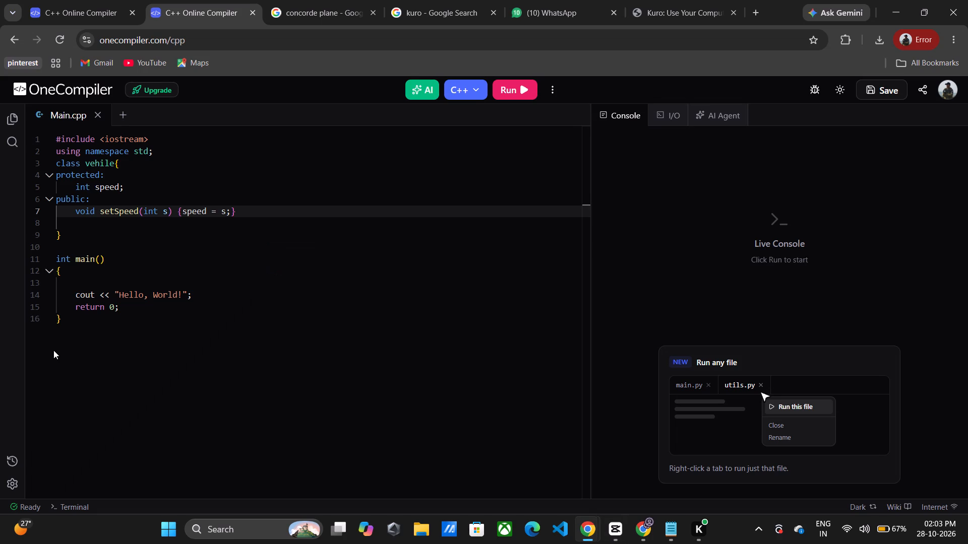
pyautogui.hotkey('alt', 'Tab')
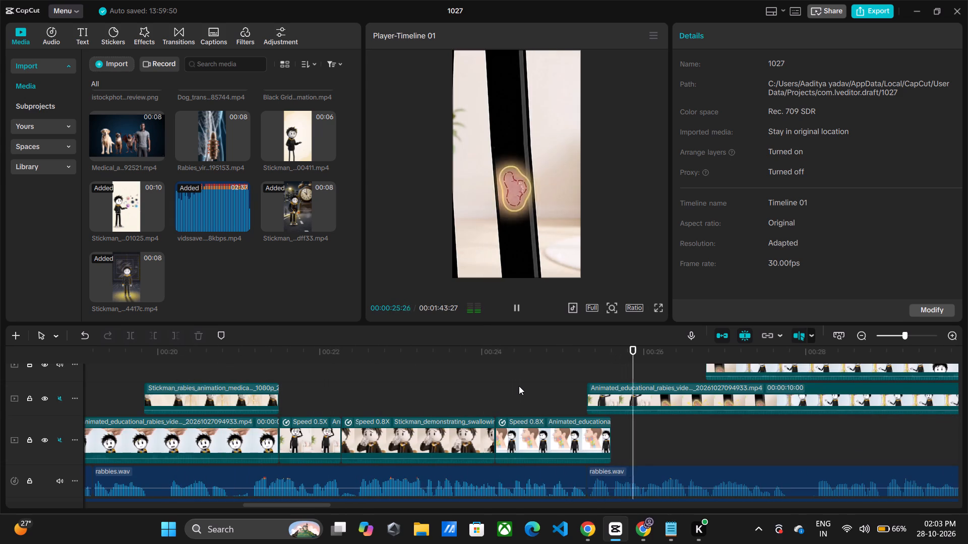
pyautogui.press('space')
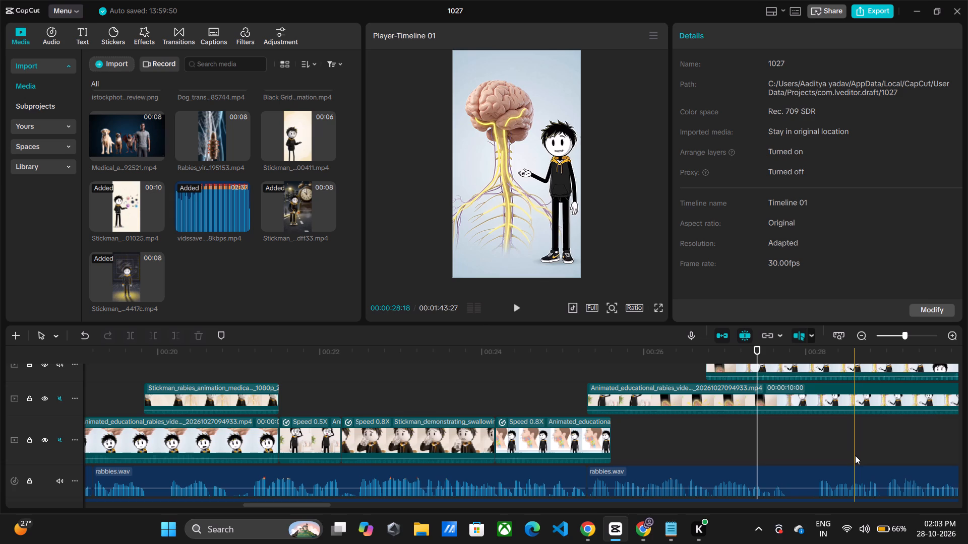
# Add a default text clip at the very start of the timeline with the wording "part-2".
pyautogui.moveTo(513, 357); pyautogui.dragTo(435, 349)
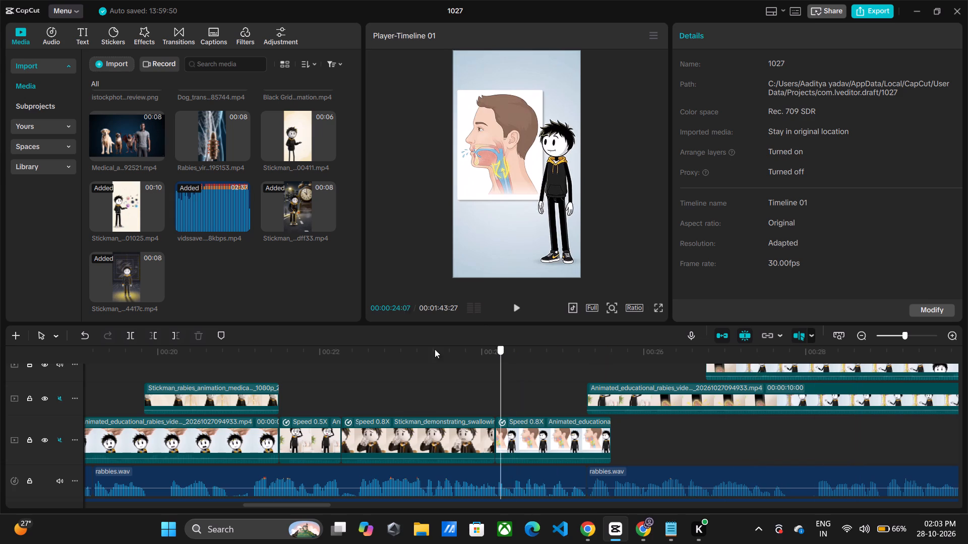
pyautogui.moveTo(435, 349); pyautogui.dragTo(117, 392)
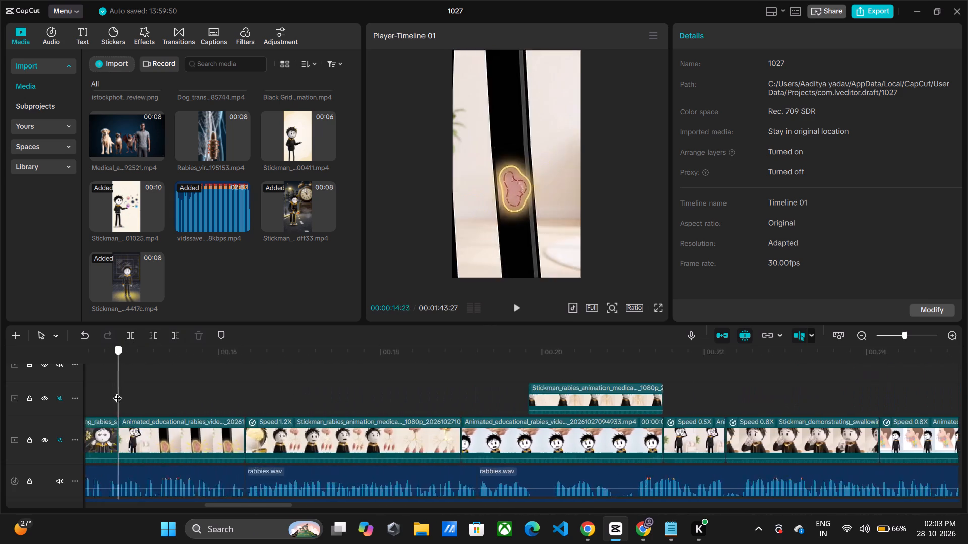
pyautogui.moveTo(117, 392); pyautogui.dragTo(117, 391)
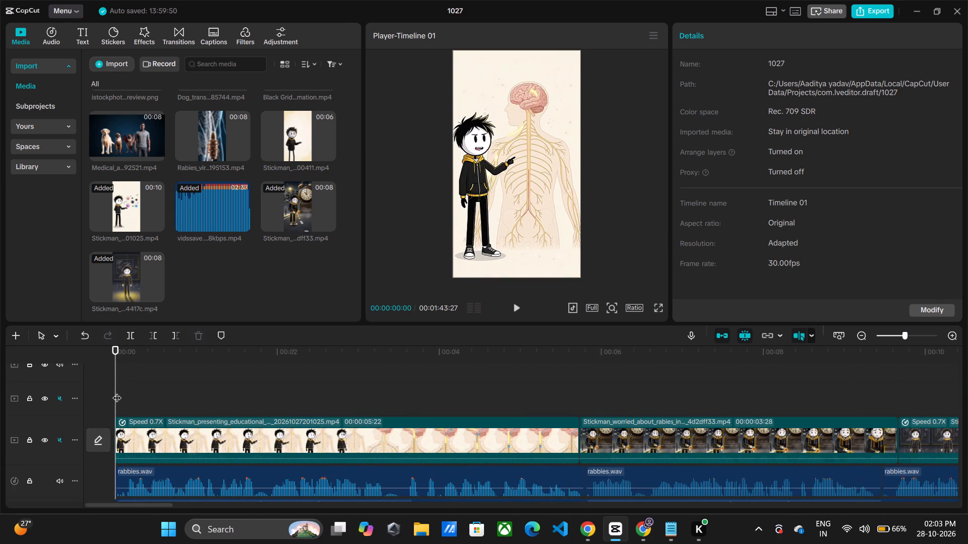
pyautogui.click(84, 43)
pyautogui.click(135, 101)
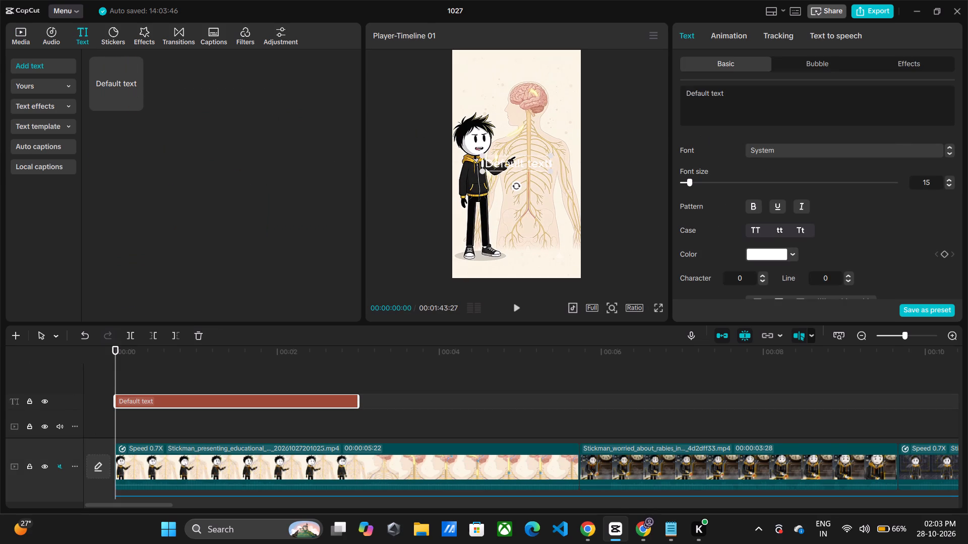
pyautogui.moveTo(735, 99); pyautogui.dragTo(683, 95)
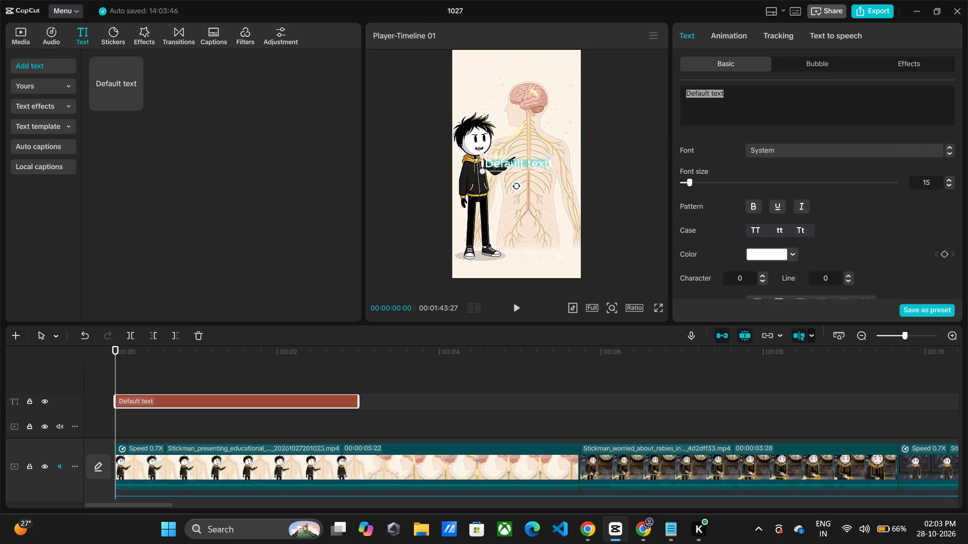
pyautogui.write('part')
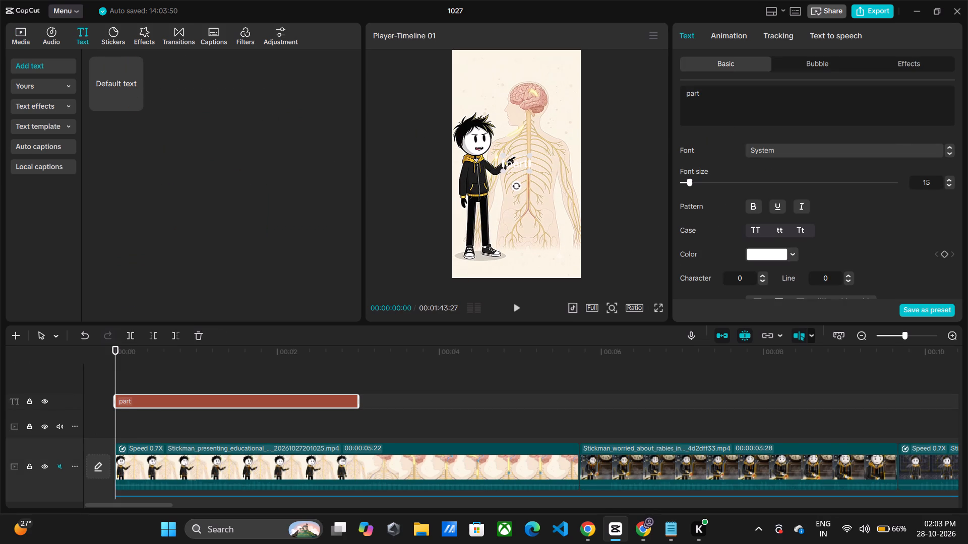
pyautogui.write('-2')
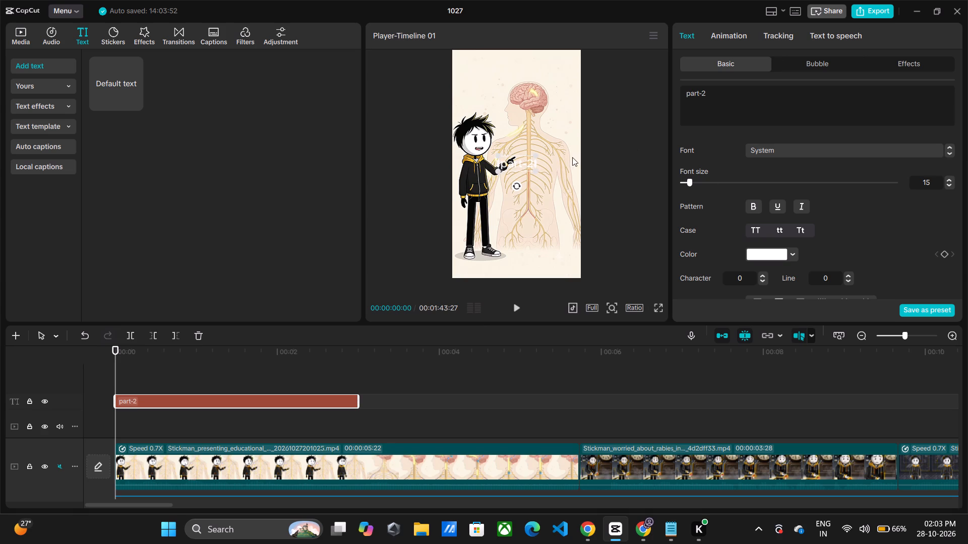
# Apply the preset style with black lettering on a white background to the "part-2" text.
pyautogui.scroll(-2, 794, 219)
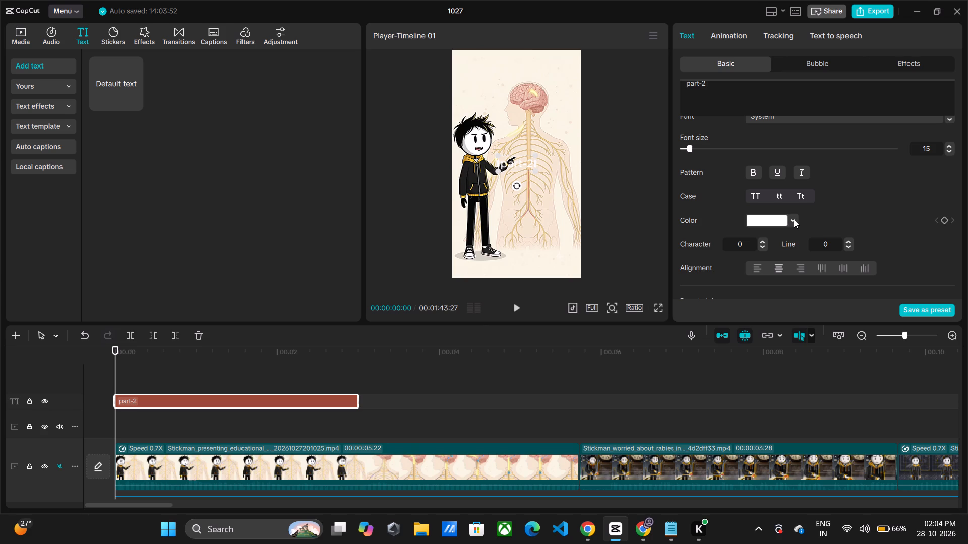
pyautogui.scroll(-2, 867, 183)
pyautogui.keyDown('ctrl'); pyautogui.scroll(1, 867, 183); pyautogui.keyUp('ctrl')
pyautogui.keyDown('ctrl'); pyautogui.scroll(-1, 867, 183); pyautogui.keyUp('ctrl')
pyautogui.scroll(-2, 819, 215)
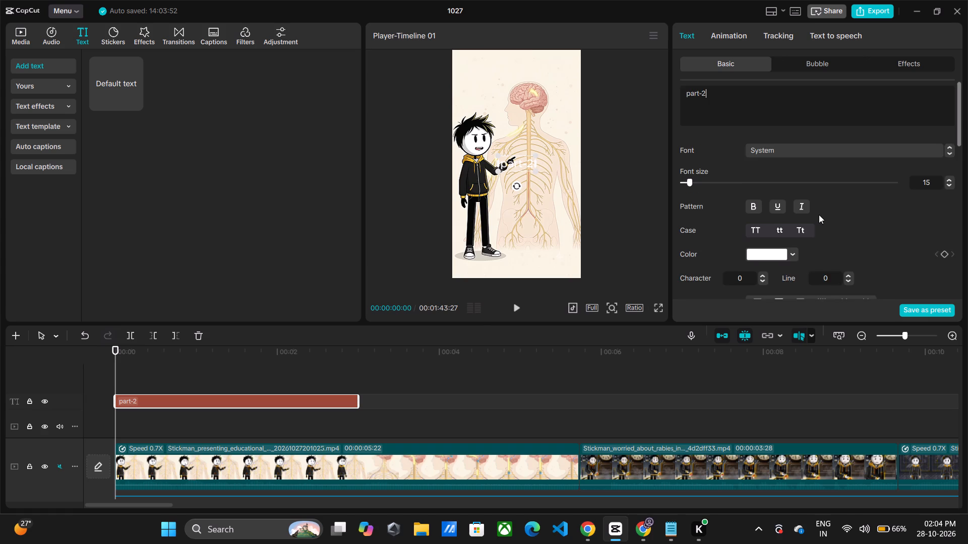
pyautogui.scroll(-3, 819, 215)
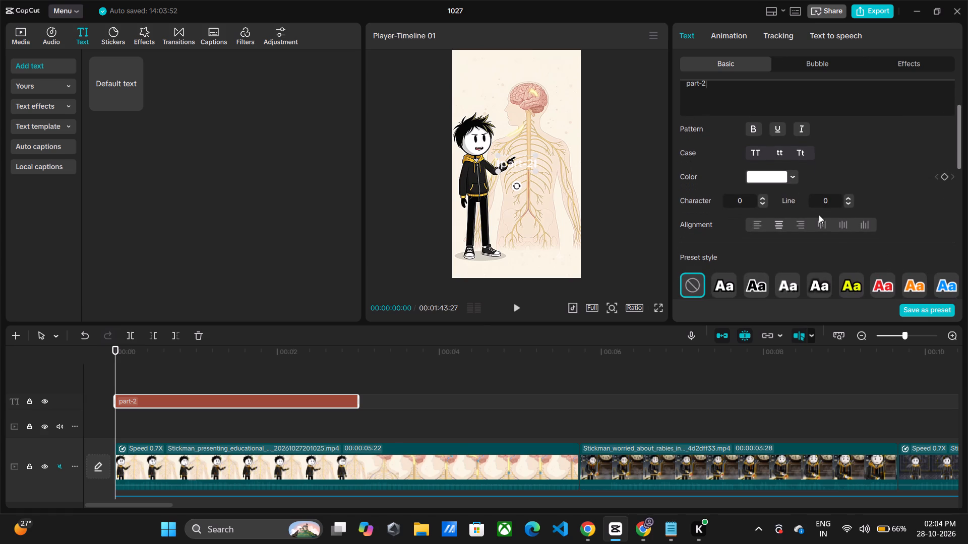
pyautogui.scroll(-3, 832, 241)
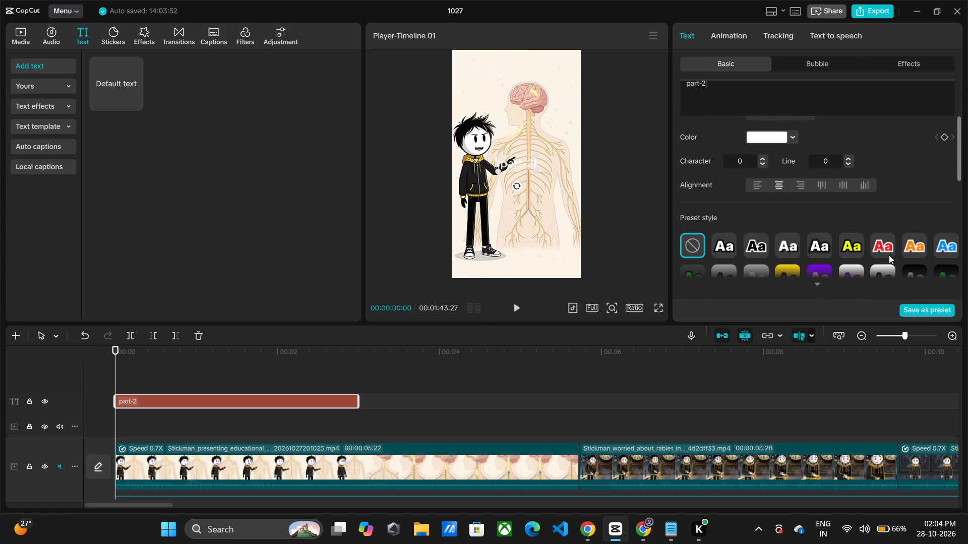
pyautogui.click(881, 265)
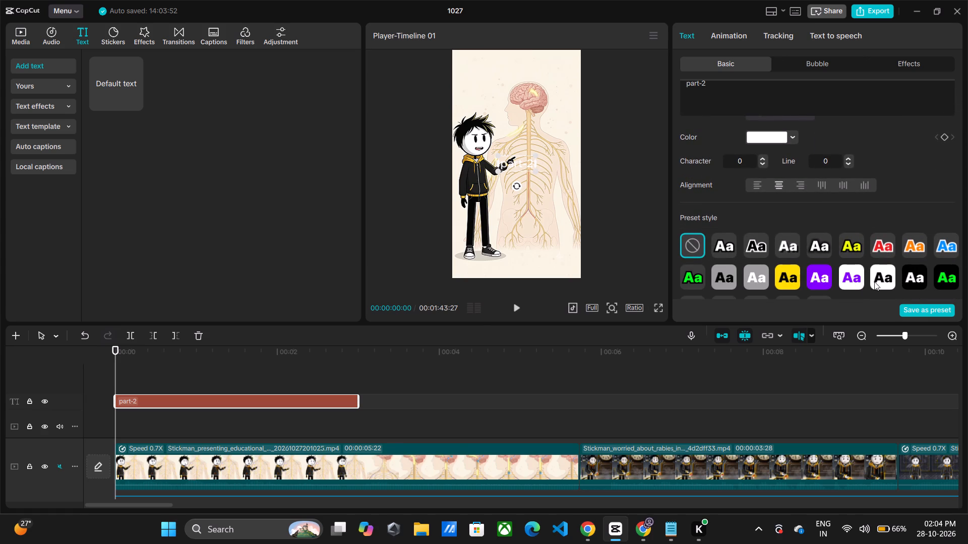
pyautogui.click(882, 281)
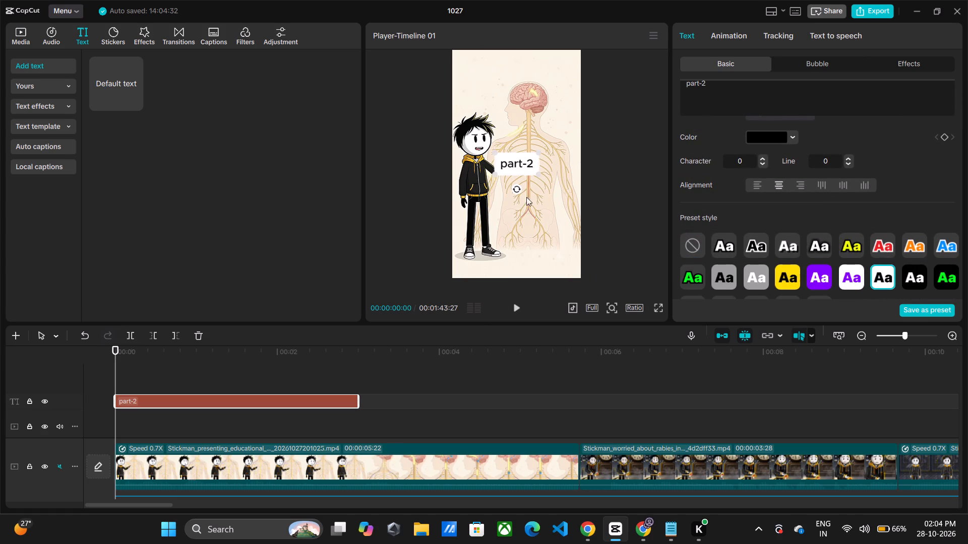
# Move the "part-2" label to the top of the video frame, centred horizontally above the brain.
pyautogui.moveTo(517, 167); pyautogui.dragTo(517, 77)
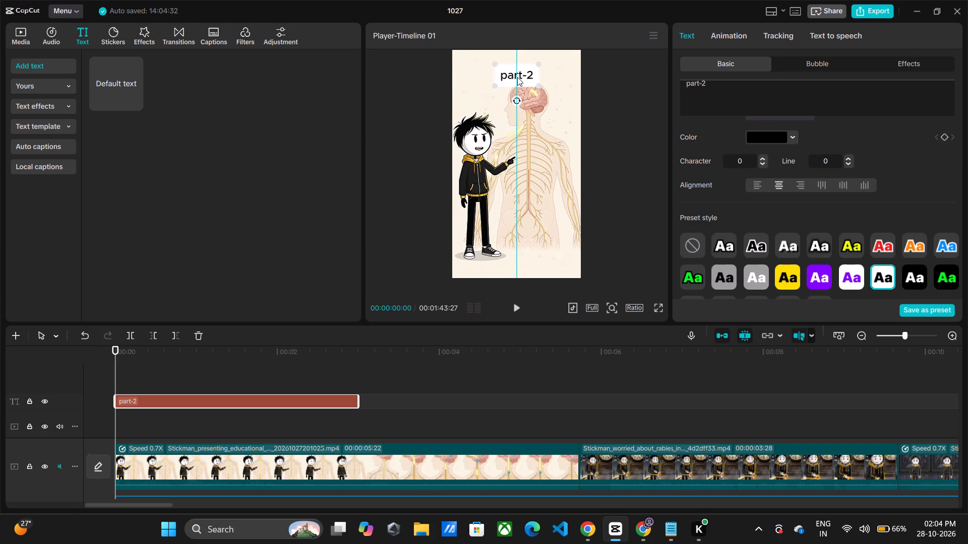
pyautogui.moveTo(517, 77); pyautogui.dragTo(516, 72)
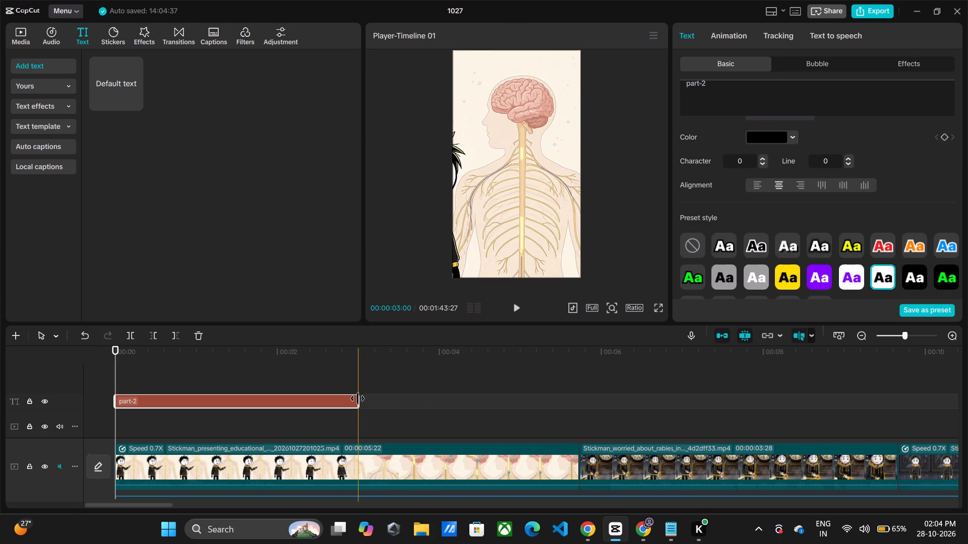
# Extend the "part-2" text clip to end together with the first stickman video clip.
pyautogui.moveTo(357, 398); pyautogui.dragTo(575, 446)
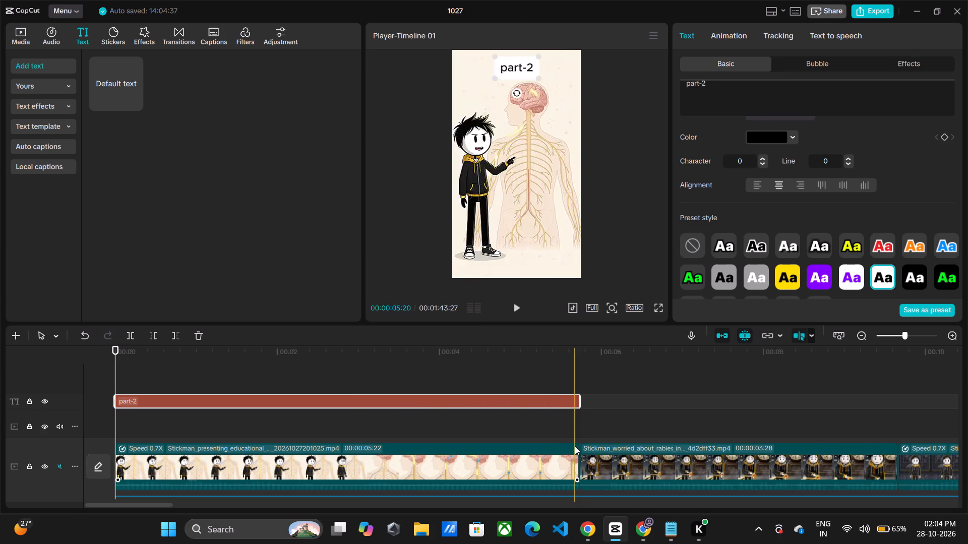
# Play back the timeline from the start through the throat diagram clip to review the edit.
pyautogui.press('space')
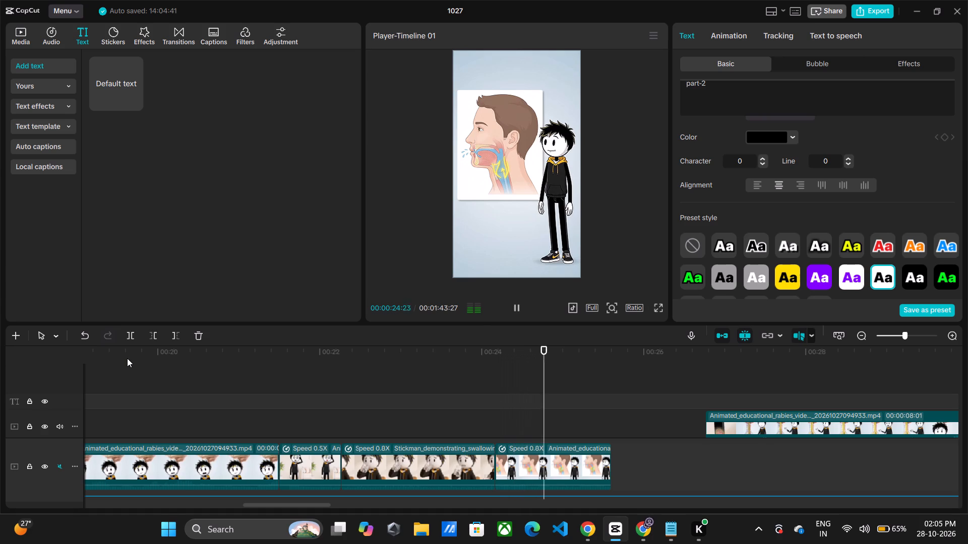
pyautogui.press('space')
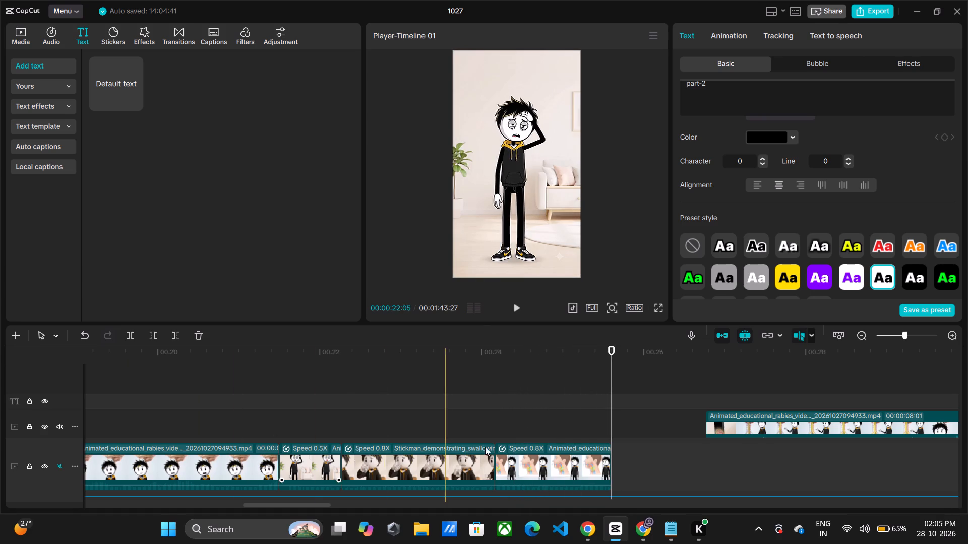
# Set the playhead at 00:00:24:05, where the throat diagram clip begins, and import the red arrow image images-removebg-preview from the ecIVE 1ST VDO folder.
pyautogui.click(495, 412)
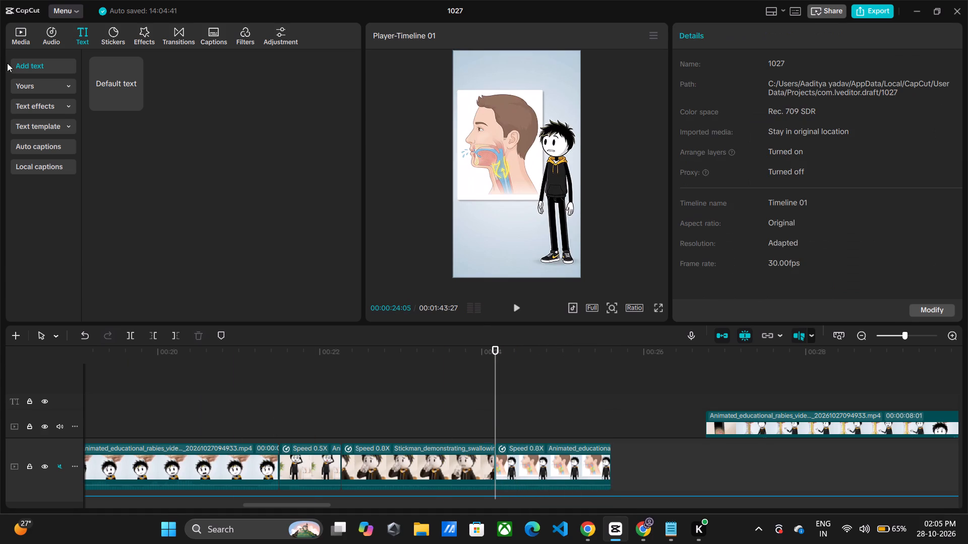
pyautogui.click(26, 39)
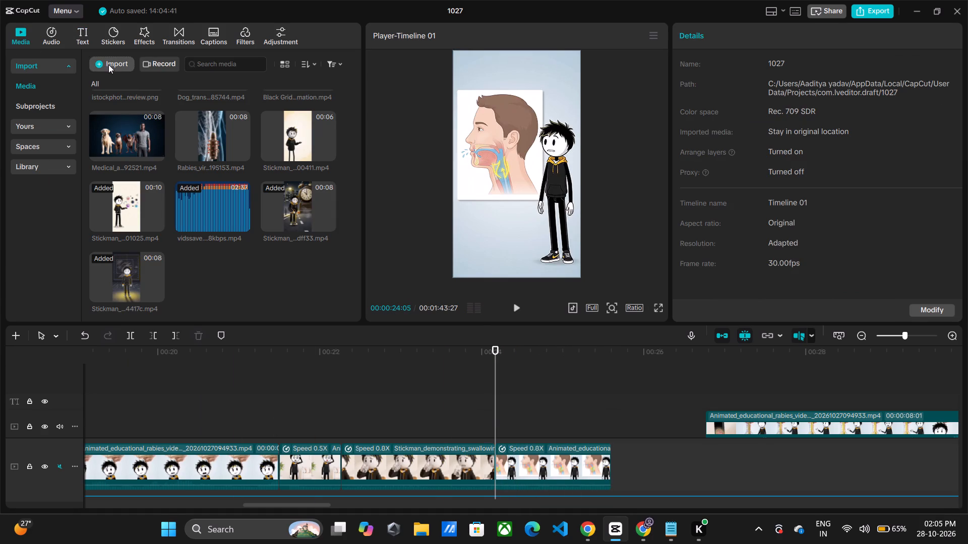
pyautogui.scroll(4, 168, 146)
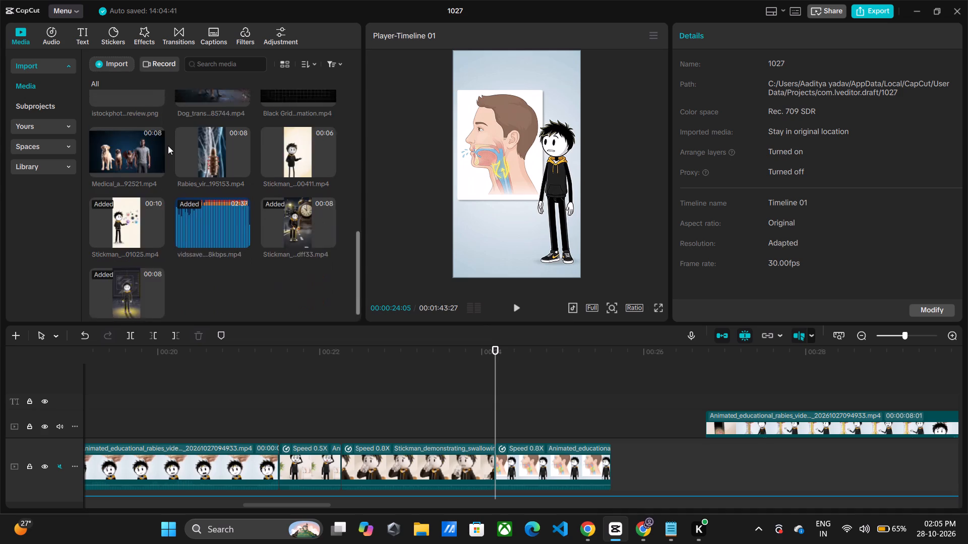
pyautogui.scroll(1, 168, 146)
pyautogui.click(114, 67)
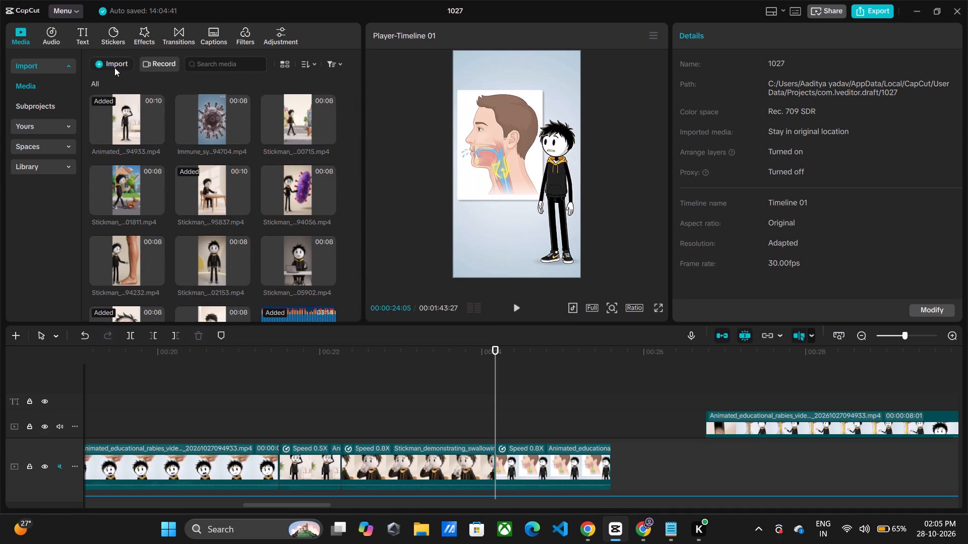
pyautogui.scroll(-1, 59, 164)
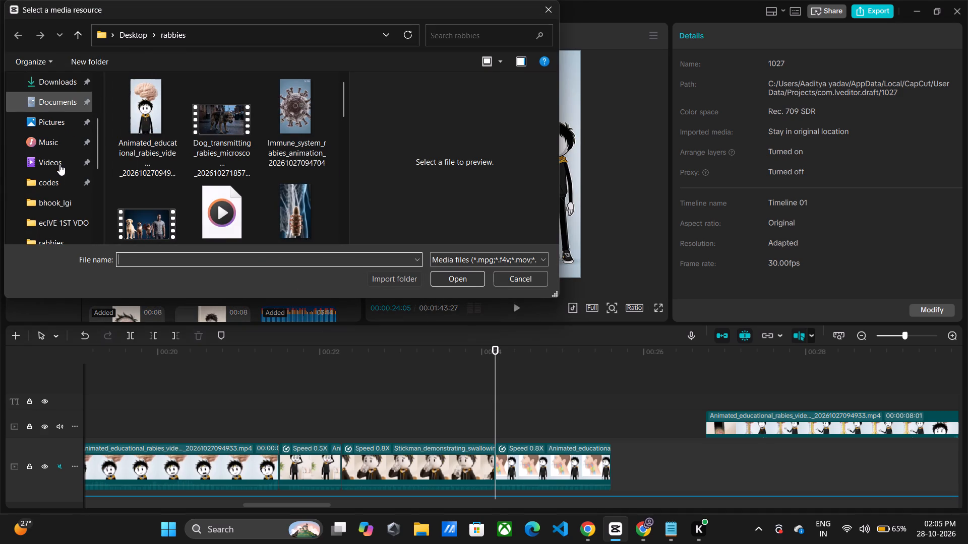
pyautogui.scroll(-1, 59, 164)
pyautogui.click(59, 222)
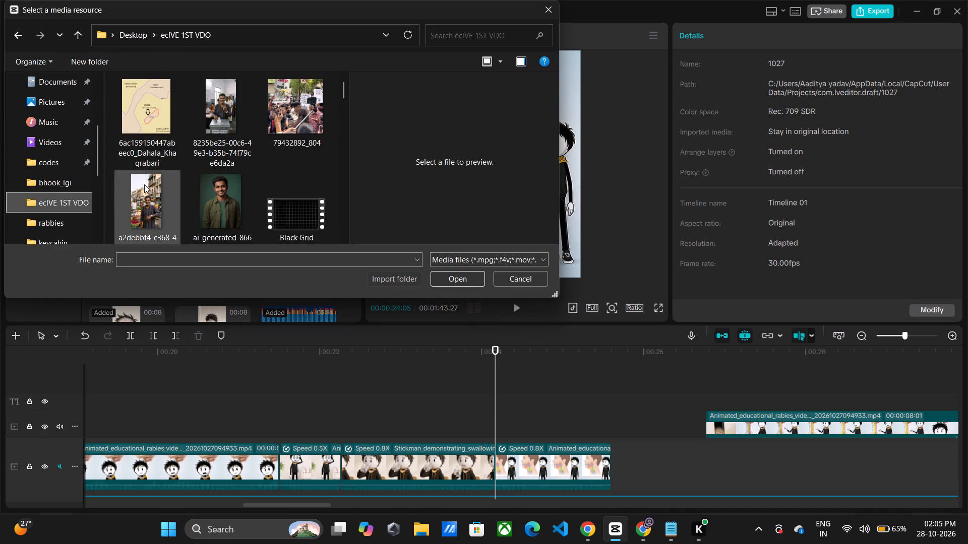
pyautogui.scroll(-8, 144, 184)
pyautogui.scroll(1, 144, 184)
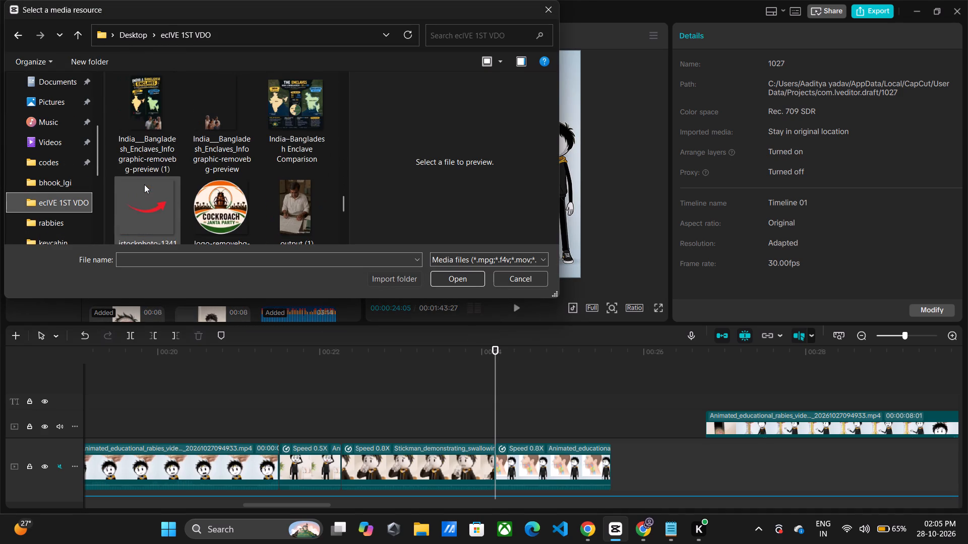
pyautogui.scroll(1, 144, 184)
pyautogui.click(144, 146)
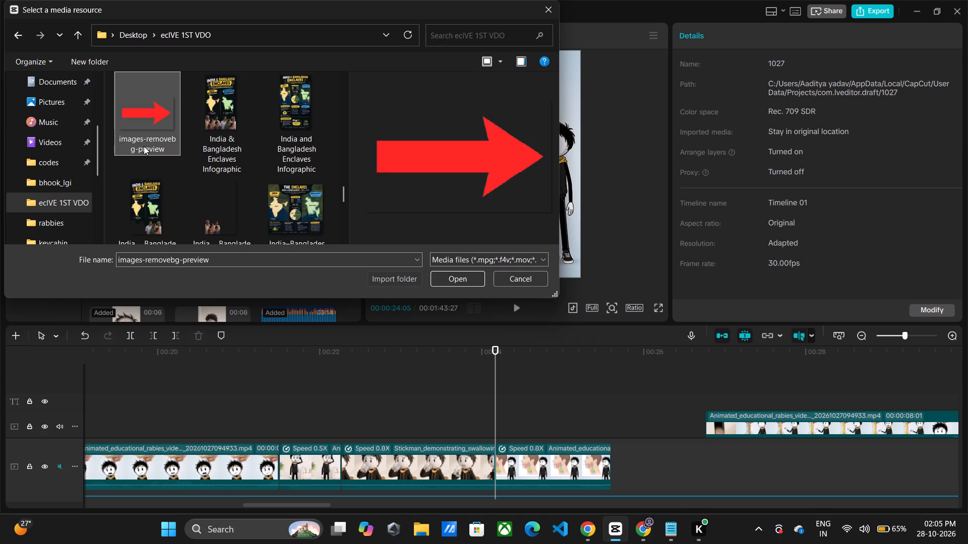
pyautogui.click(449, 282)
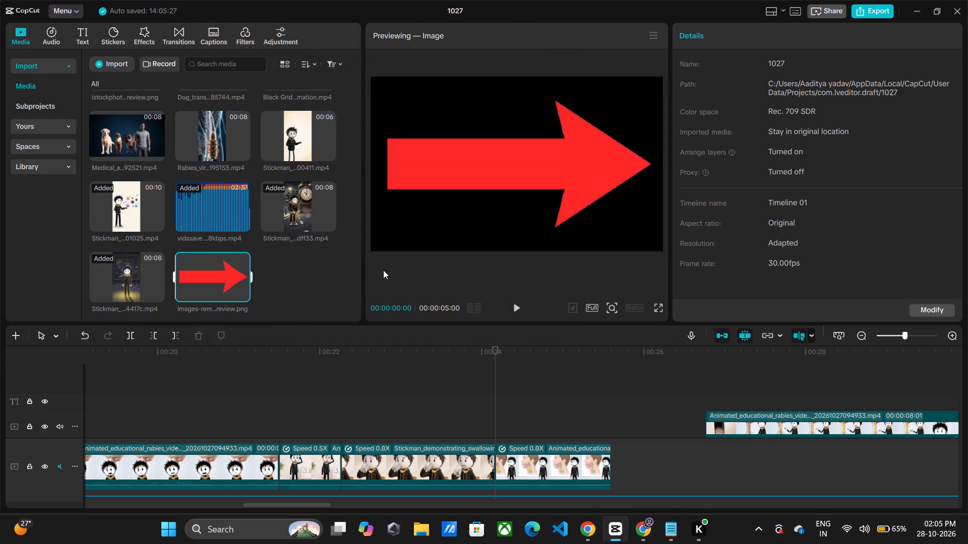
# Place the red arrow image on the timeline above the throat diagram clip, starting at 00:00:24:05.
pyautogui.moveTo(209, 276); pyautogui.dragTo(493, 418)
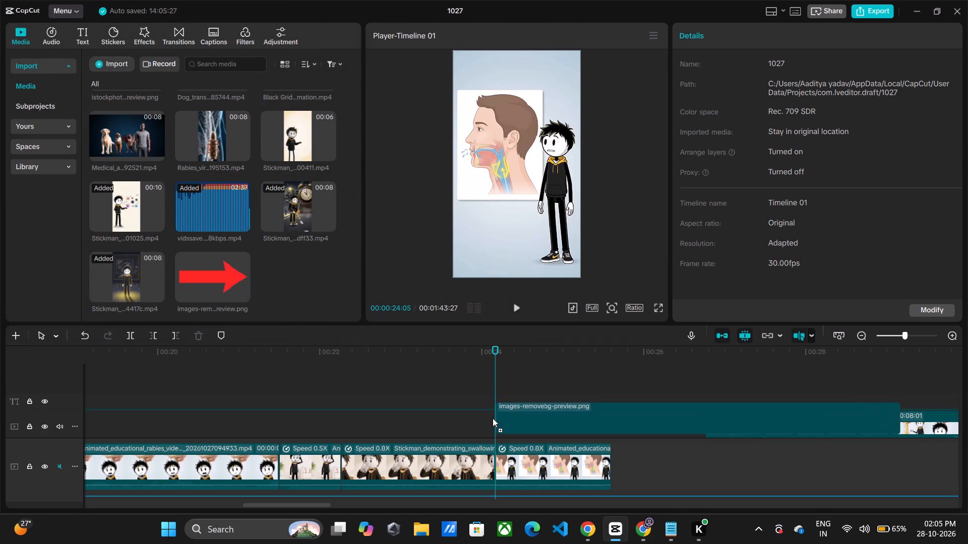
# Scale the red arrow to 32%, rotate it -33.02°, position it at X -699, Y -297, and add a transform keyframe at 00:00:24:05.
pyautogui.moveTo(493, 418); pyautogui.dragTo(490, 423)
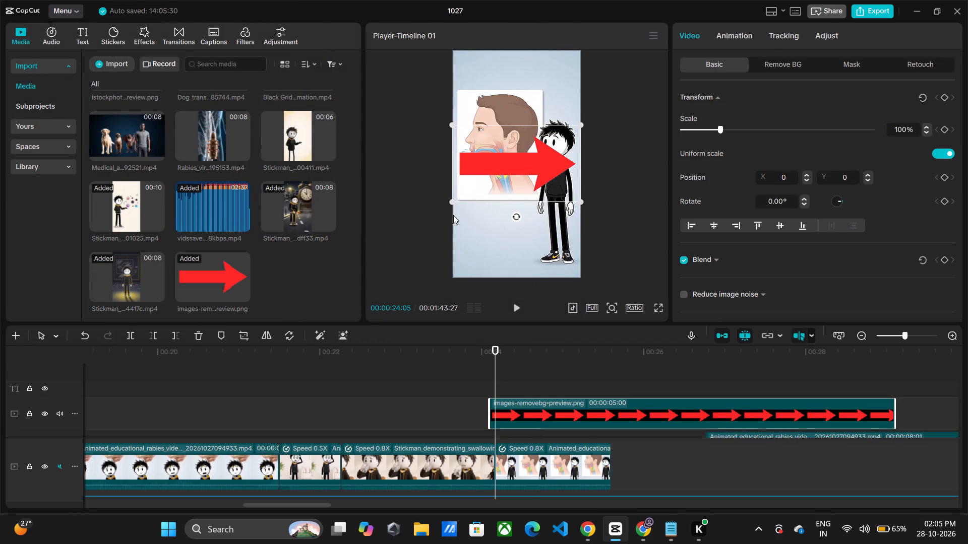
pyautogui.moveTo(452, 202); pyautogui.dragTo(526, 185)
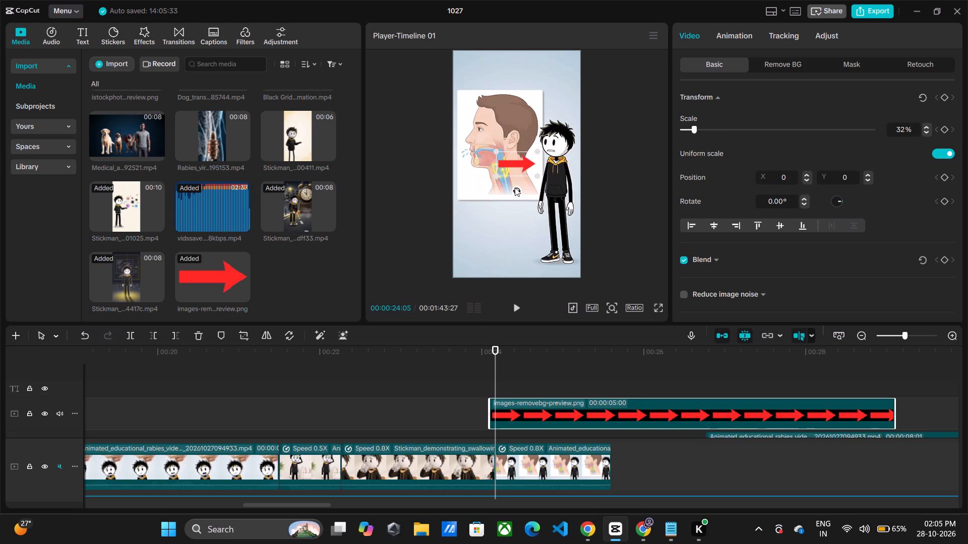
pyautogui.moveTo(516, 189); pyautogui.dragTo(538, 197)
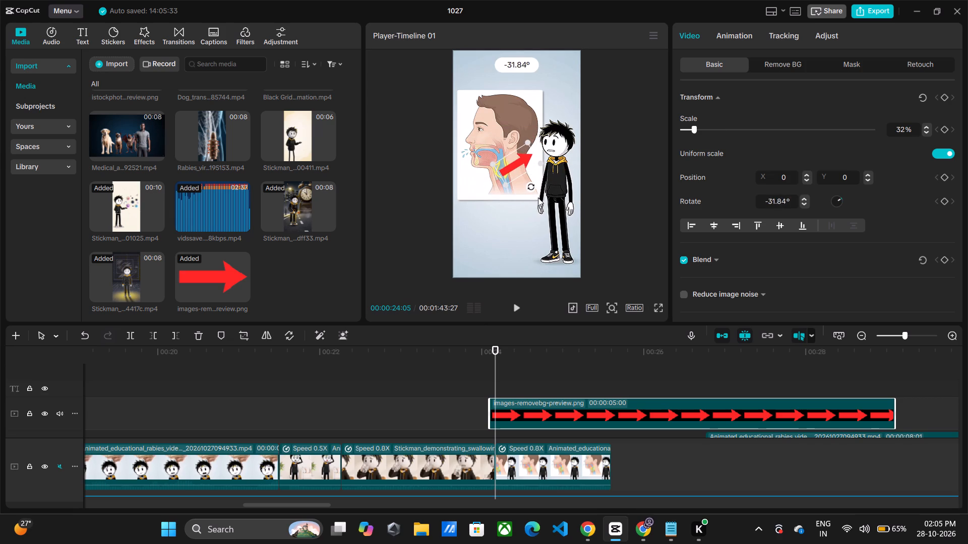
pyautogui.moveTo(538, 197); pyautogui.dragTo(538, 197)
pyautogui.moveTo(518, 164); pyautogui.dragTo(476, 182)
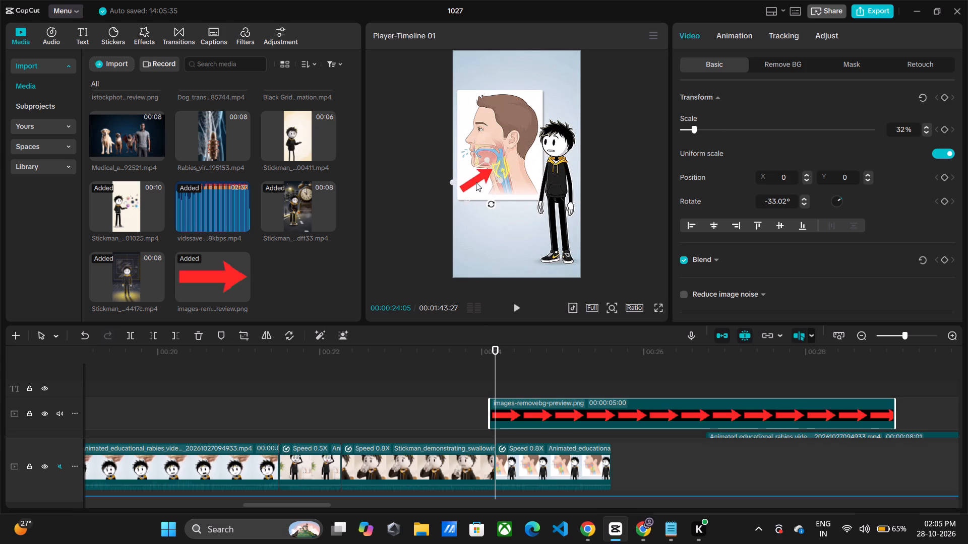
pyautogui.moveTo(476, 182); pyautogui.dragTo(476, 181)
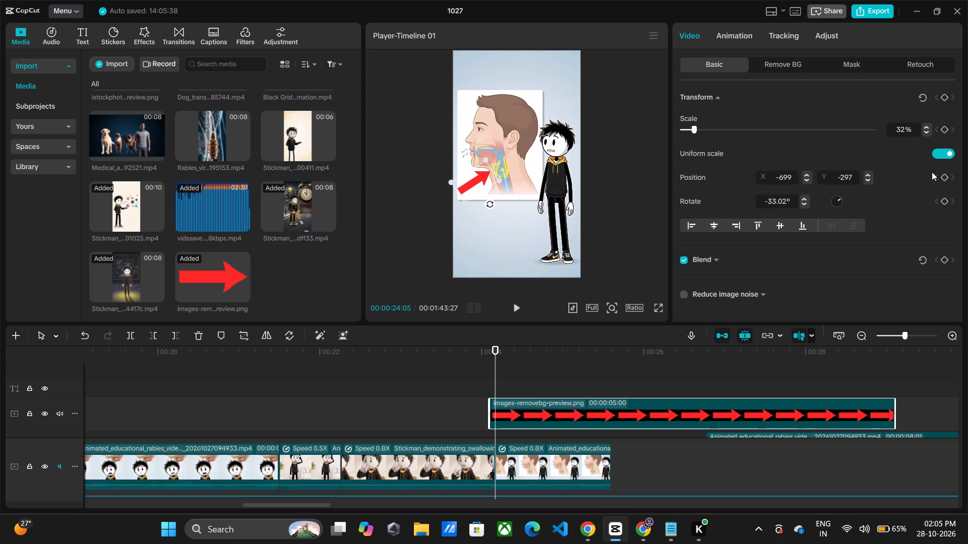
pyautogui.click(944, 102)
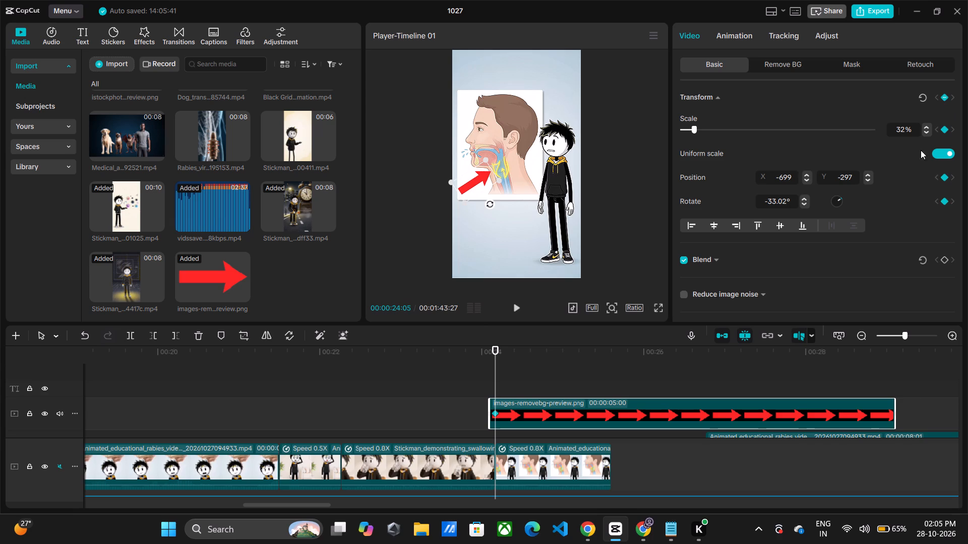
# At 00:00:24:25, keyframe the red arrow pointing up below the neck, at about X -169, Y -625 with rotation about -99°.
pyautogui.moveTo(495, 358); pyautogui.dragTo(506, 358)
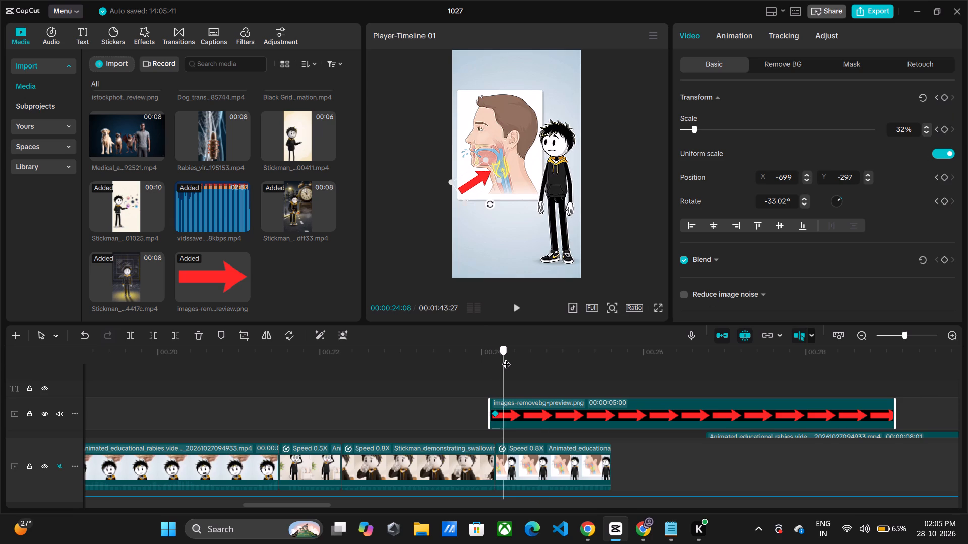
pyautogui.moveTo(506, 358); pyautogui.dragTo(548, 370)
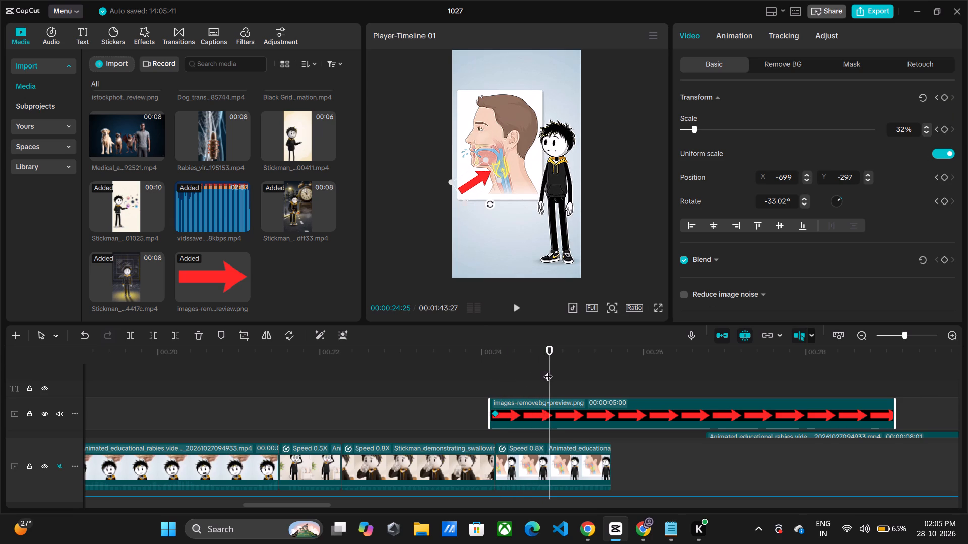
pyautogui.moveTo(469, 183); pyautogui.dragTo(482, 200)
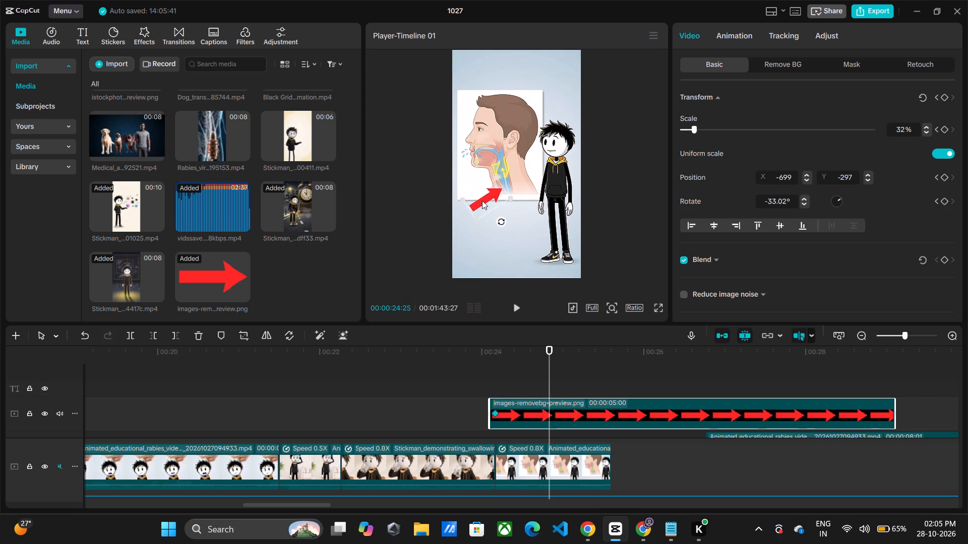
pyautogui.moveTo(482, 200); pyautogui.dragTo(483, 199)
pyautogui.moveTo(504, 222); pyautogui.dragTo(512, 223)
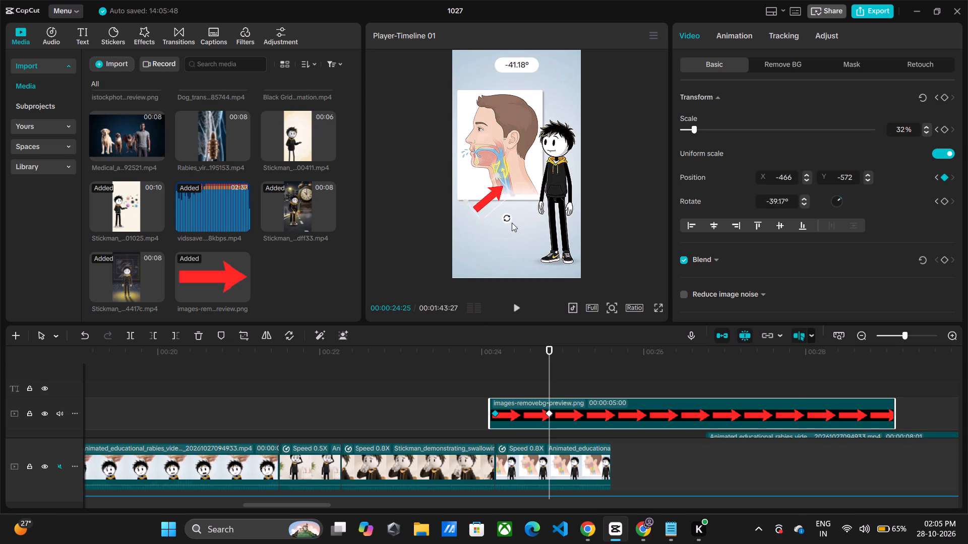
pyautogui.moveTo(512, 223); pyautogui.dragTo(527, 195)
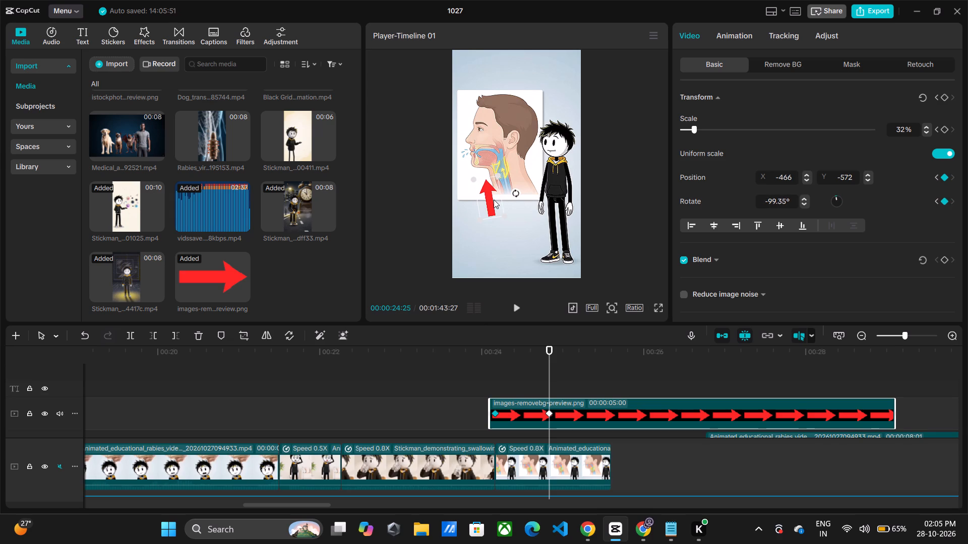
pyautogui.moveTo(493, 199); pyautogui.dragTo(511, 202)
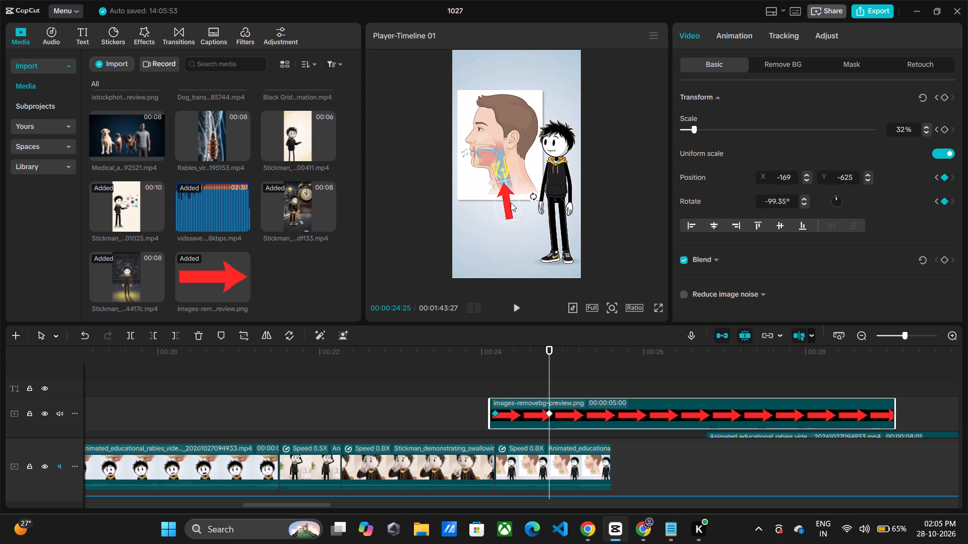
# At 00:00:25:07, keyframe the red arrow pointing at the throat from behind the neck, at about X 148, Y 85, rotation about -187°.
pyautogui.moveTo(552, 353); pyautogui.dragTo(588, 359)
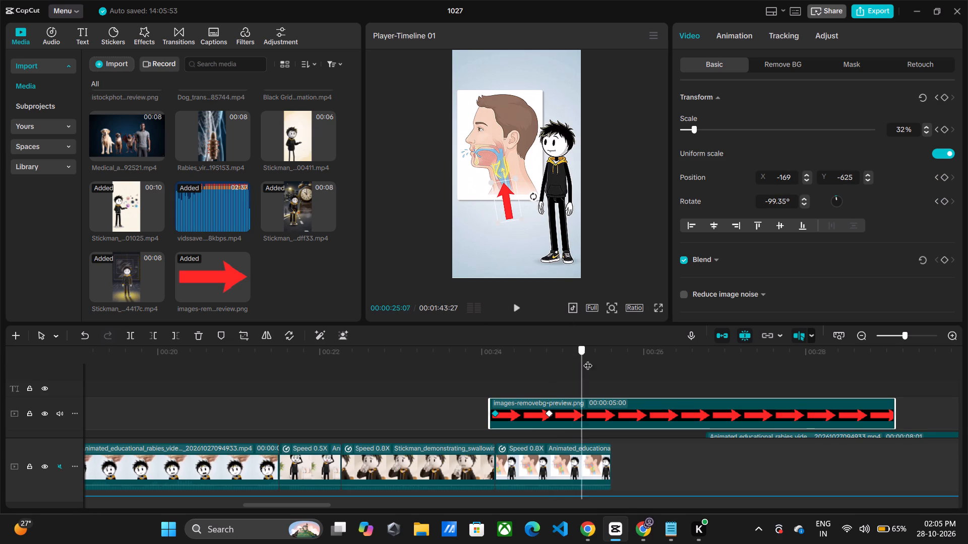
pyautogui.moveTo(588, 359); pyautogui.dragTo(608, 369)
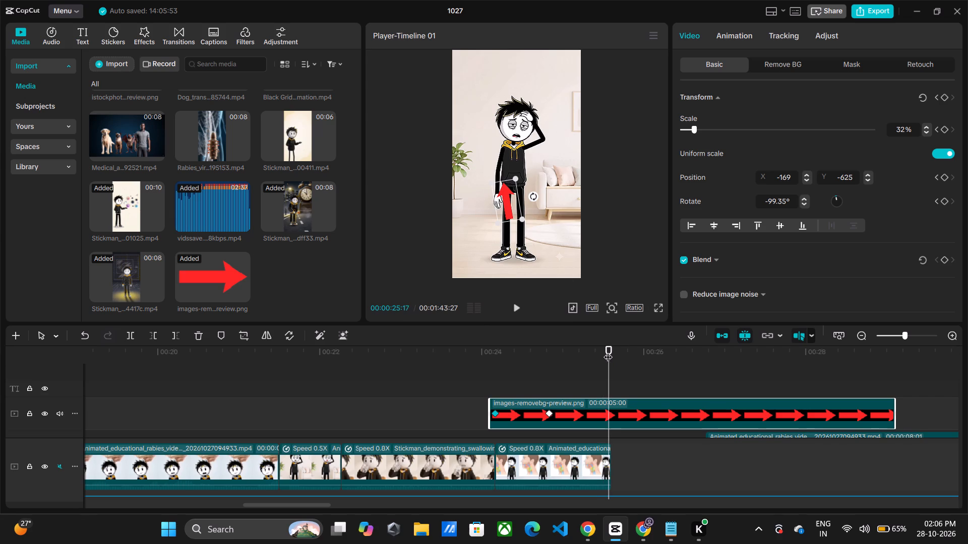
pyautogui.moveTo(608, 351); pyautogui.dragTo(592, 352)
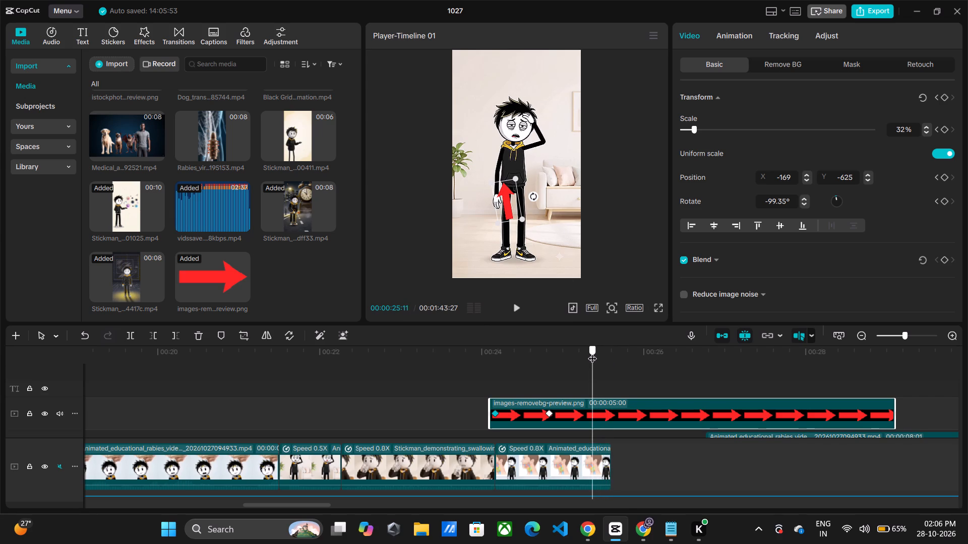
pyautogui.moveTo(592, 352); pyautogui.dragTo(582, 354)
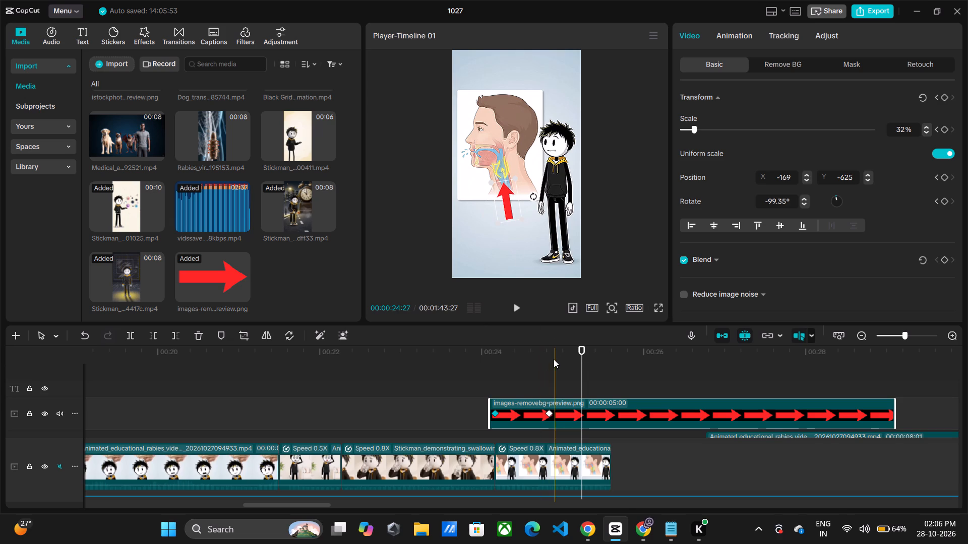
pyautogui.moveTo(511, 203); pyautogui.dragTo(518, 186)
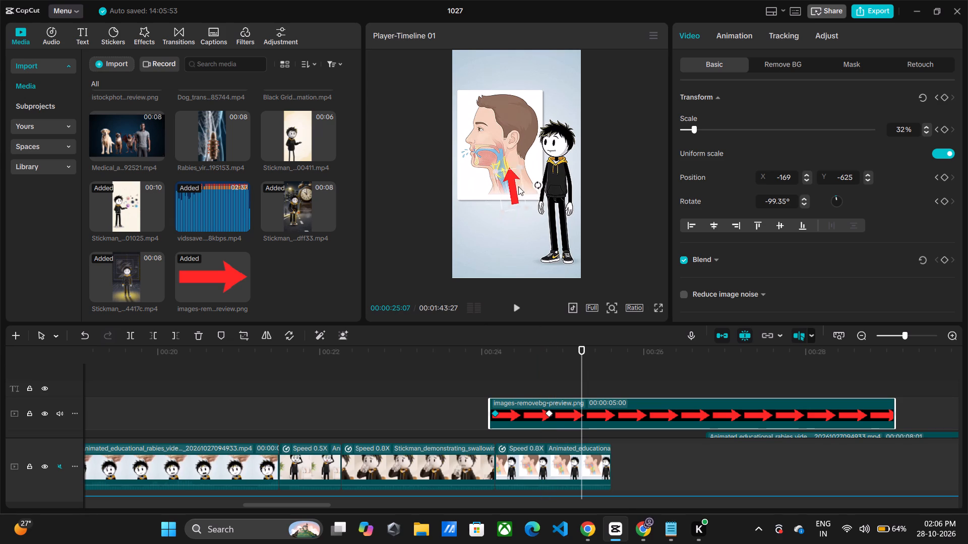
pyautogui.moveTo(518, 186); pyautogui.dragTo(519, 183)
pyautogui.moveTo(544, 178); pyautogui.dragTo(561, 165)
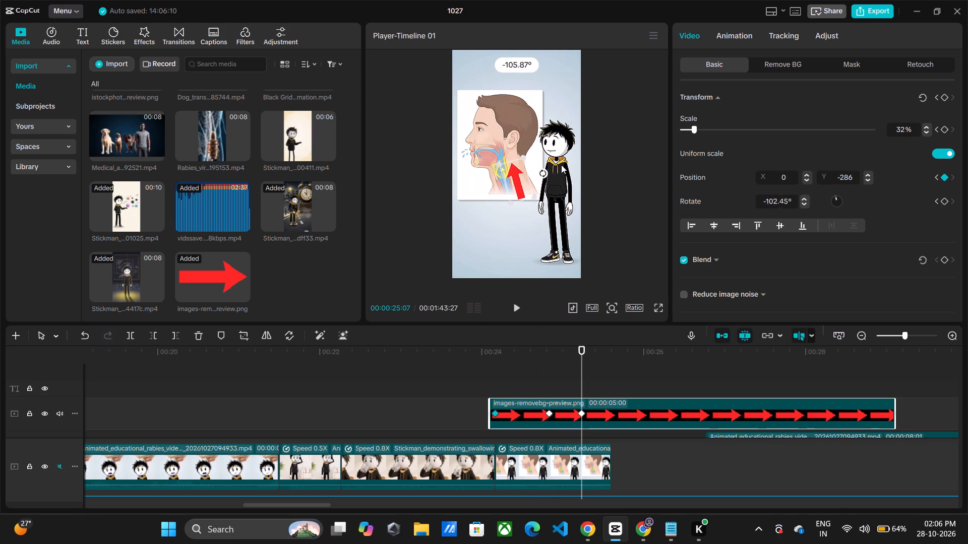
pyautogui.moveTo(561, 165); pyautogui.dragTo(521, 112)
pyautogui.moveTo(521, 183); pyautogui.dragTo(530, 161)
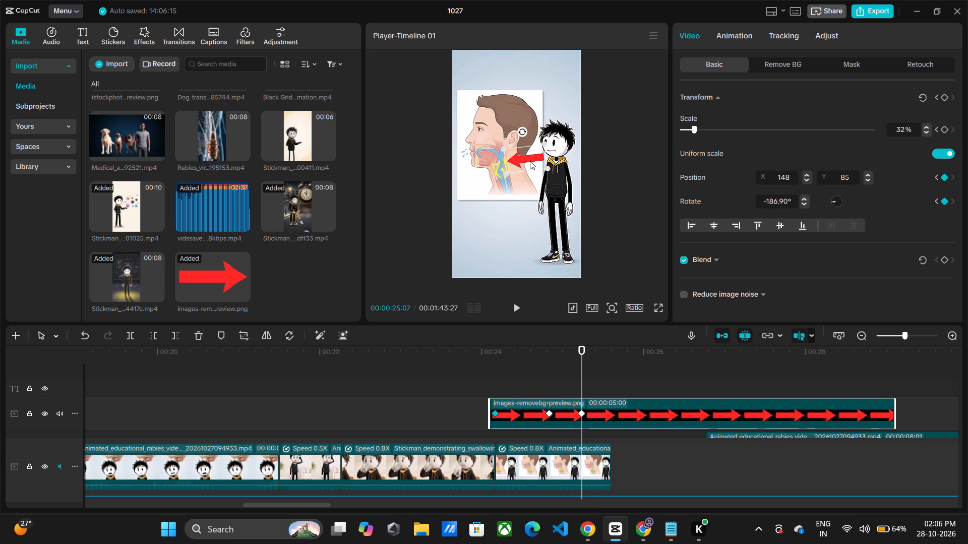
# Preview the arrow animation and move its middle keyframe earlier to 00:00:24:20.
pyautogui.click(479, 355)
pyautogui.press('space')
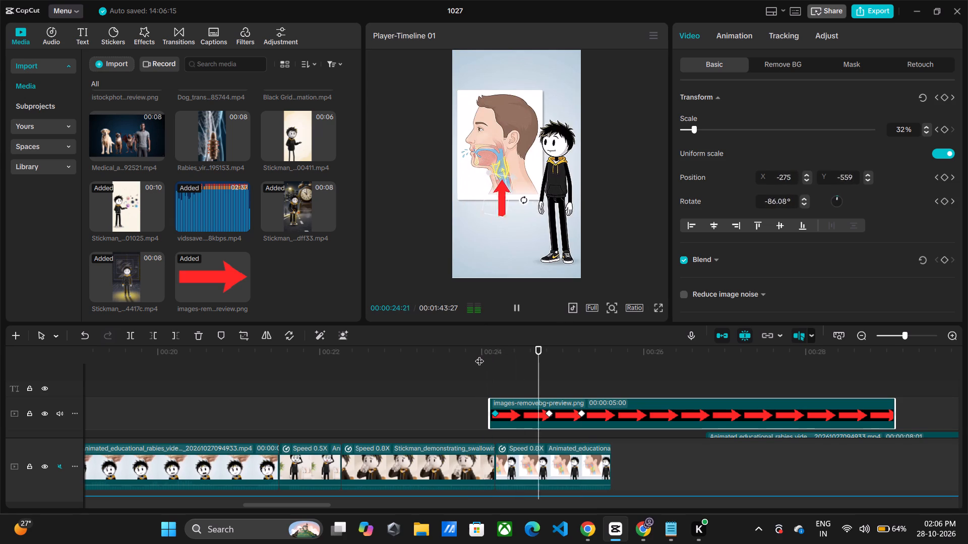
pyautogui.press('space')
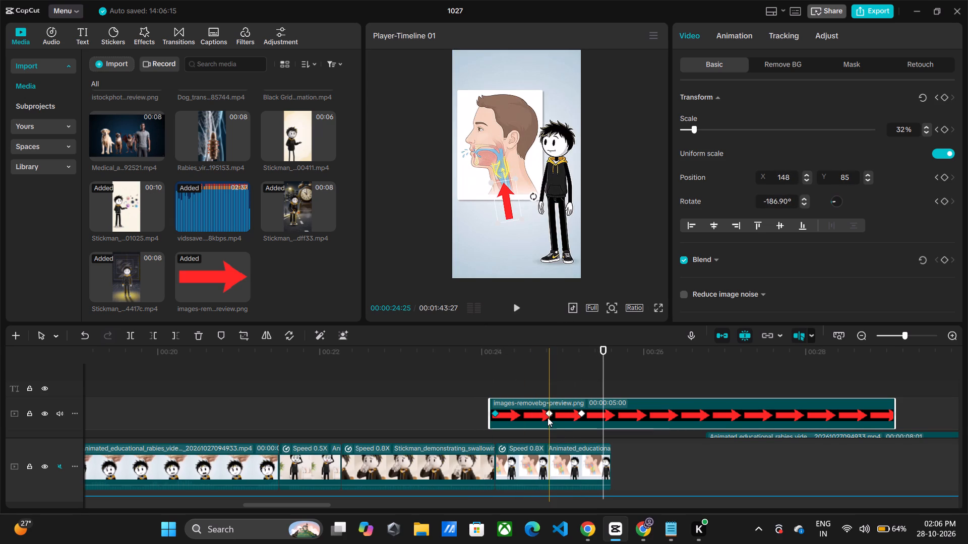
pyautogui.moveTo(548, 415); pyautogui.dragTo(536, 414)
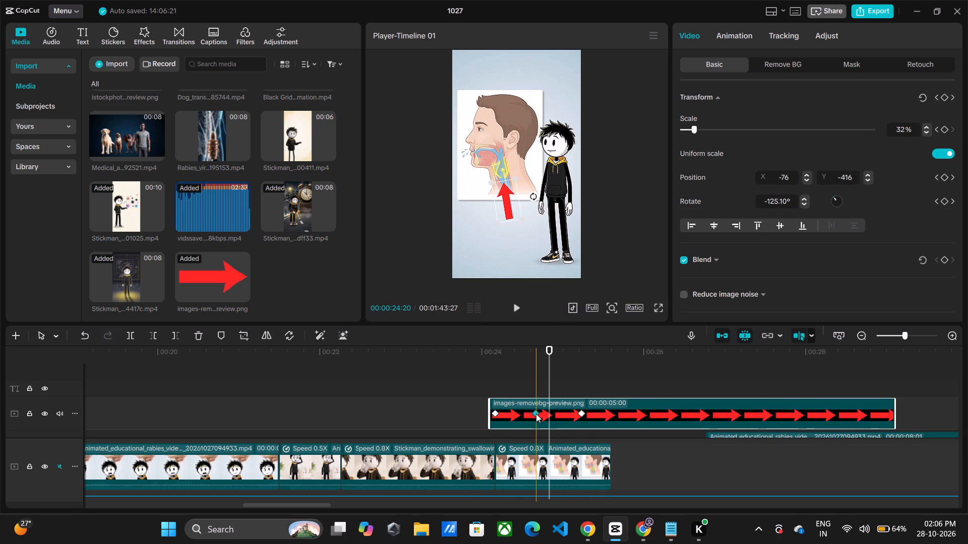
# Replay the arrow animation over the throat diagram several times to check its timing and rotation.
pyautogui.click(495, 381)
pyautogui.press('space')
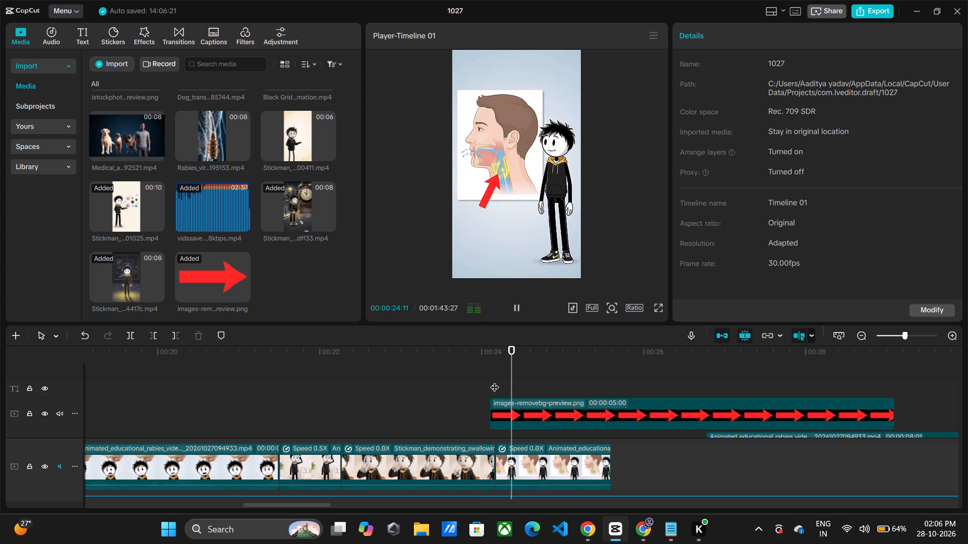
pyautogui.press('space')
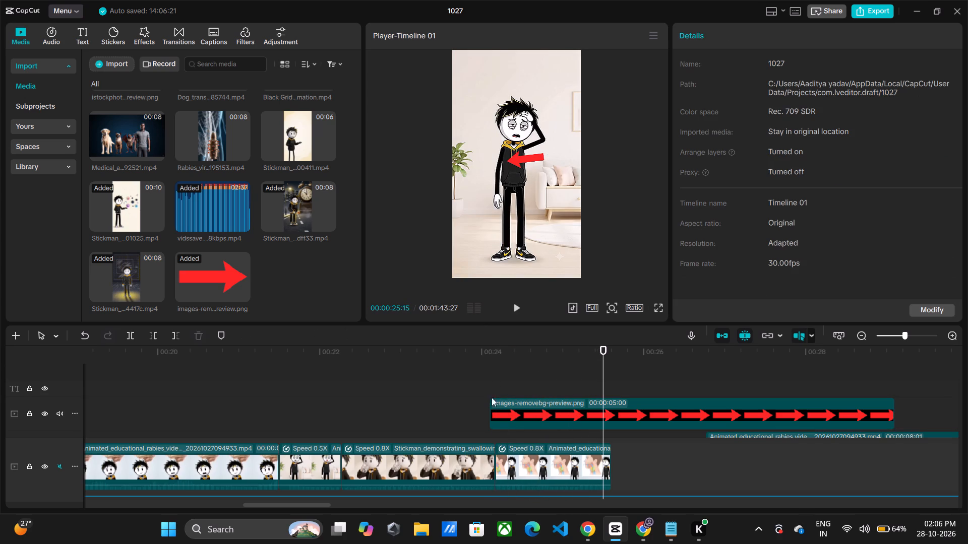
pyautogui.click(489, 372)
pyautogui.press('space')
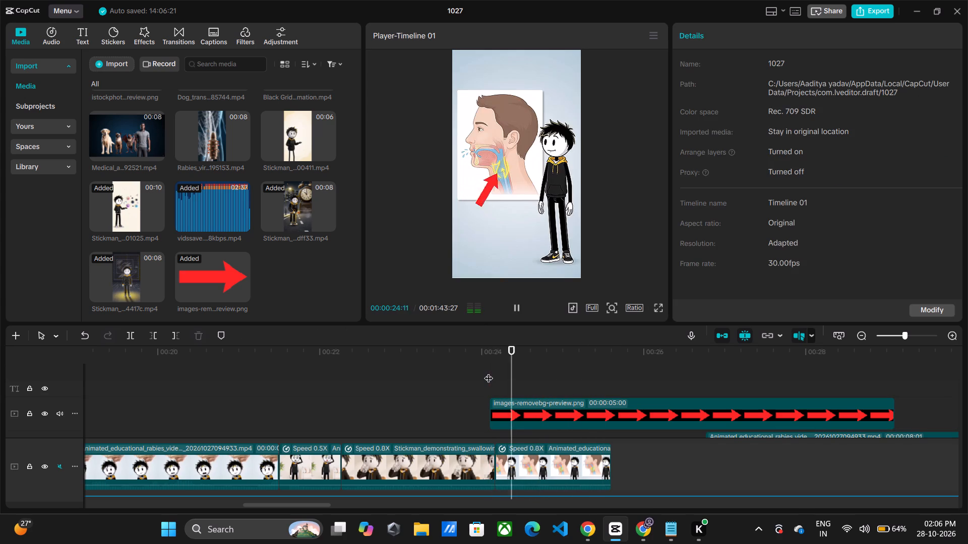
pyautogui.press('space')
pyautogui.click(489, 372)
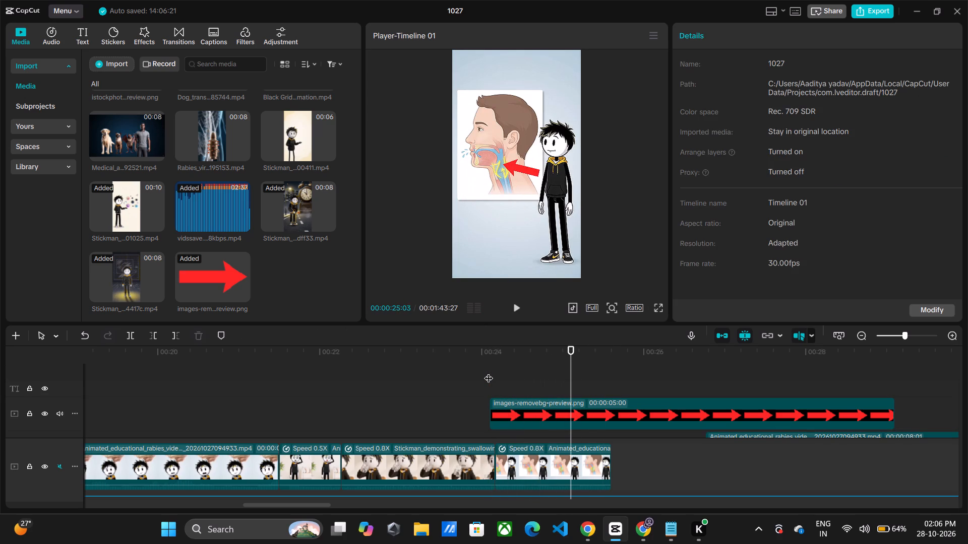
pyautogui.click(489, 372)
pyautogui.press('space')
pyautogui.press('space')
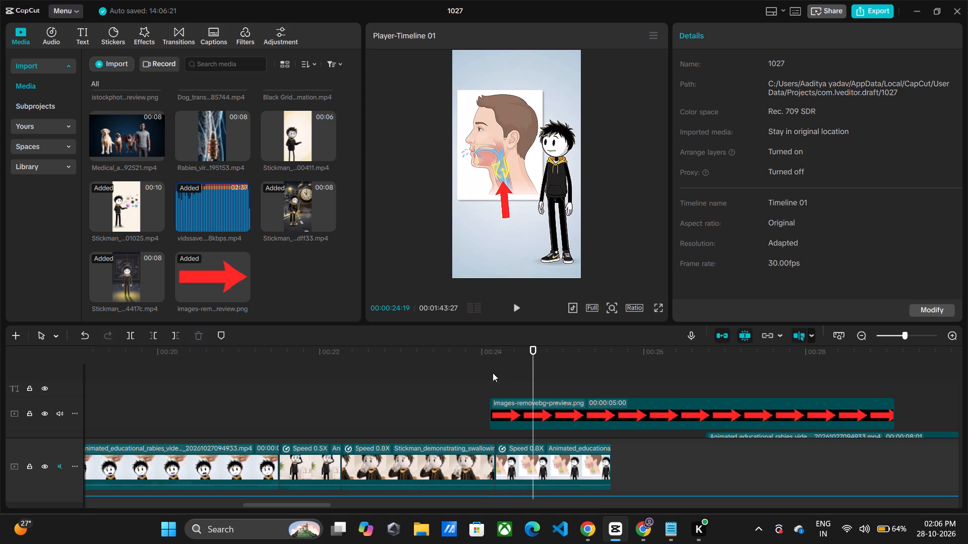
# At the 00:00:24:20 keyframe, rotate the red arrow to about -10° and move it to about X -656, Y -434.
pyautogui.click(536, 422)
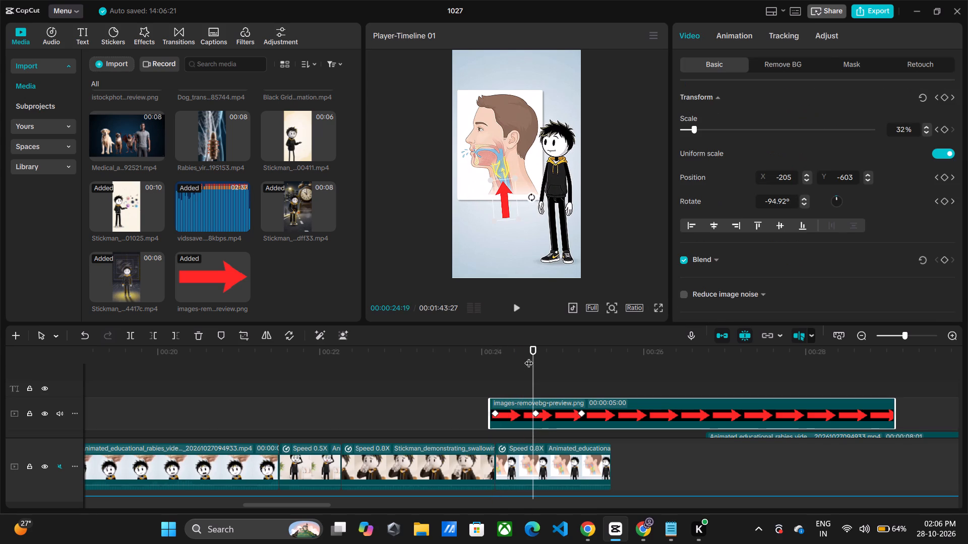
pyautogui.click(535, 411)
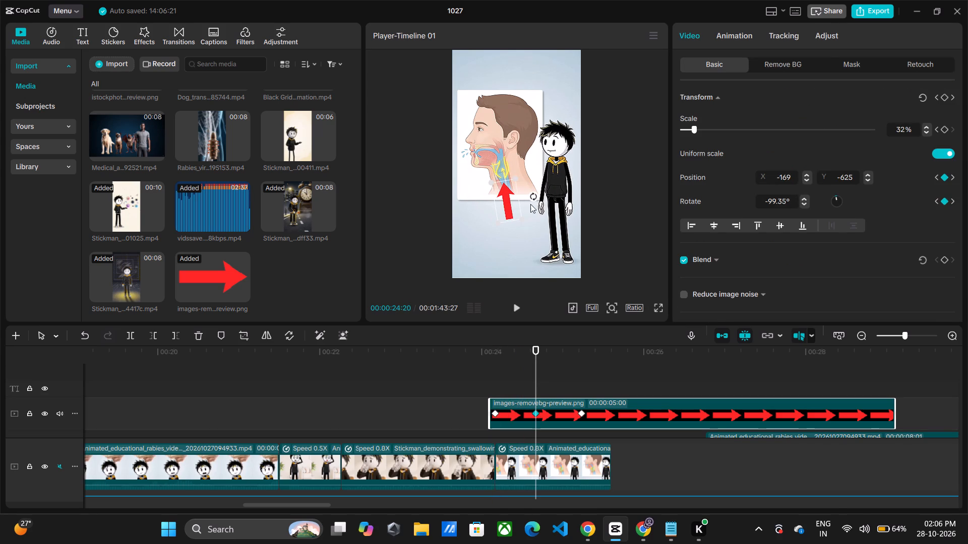
pyautogui.moveTo(531, 199); pyautogui.dragTo(521, 221)
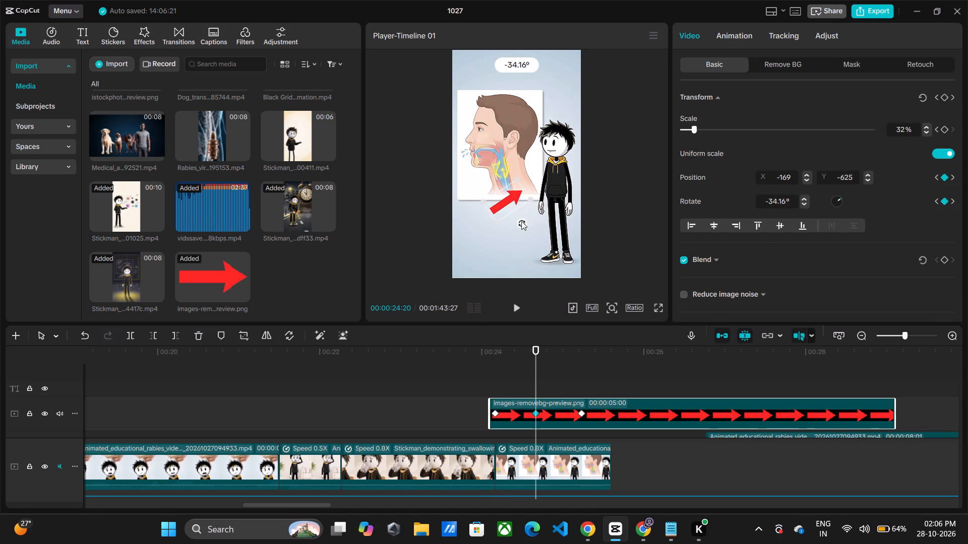
pyautogui.moveTo(521, 221); pyautogui.dragTo(511, 222)
pyautogui.moveTo(502, 194); pyautogui.dragTo(489, 190)
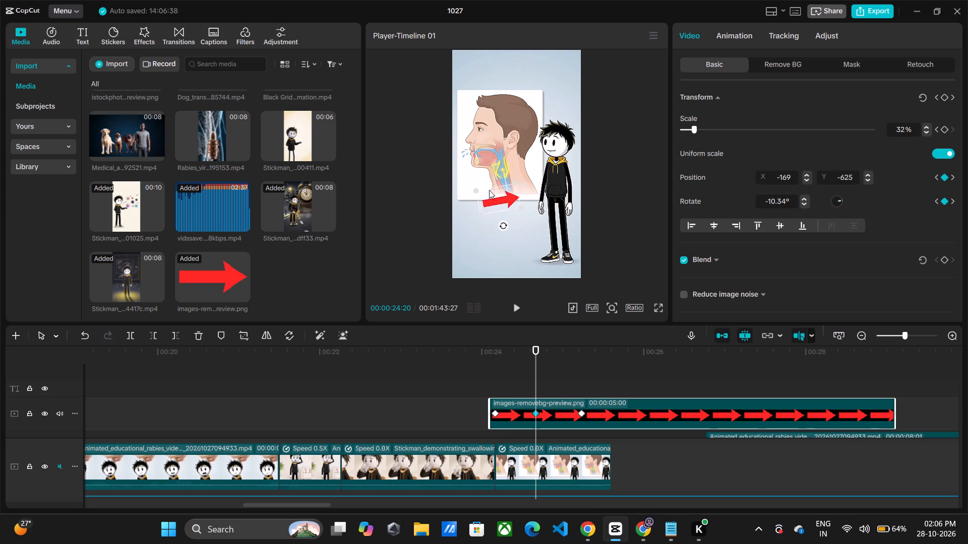
pyautogui.moveTo(489, 190); pyautogui.dragTo(473, 182)
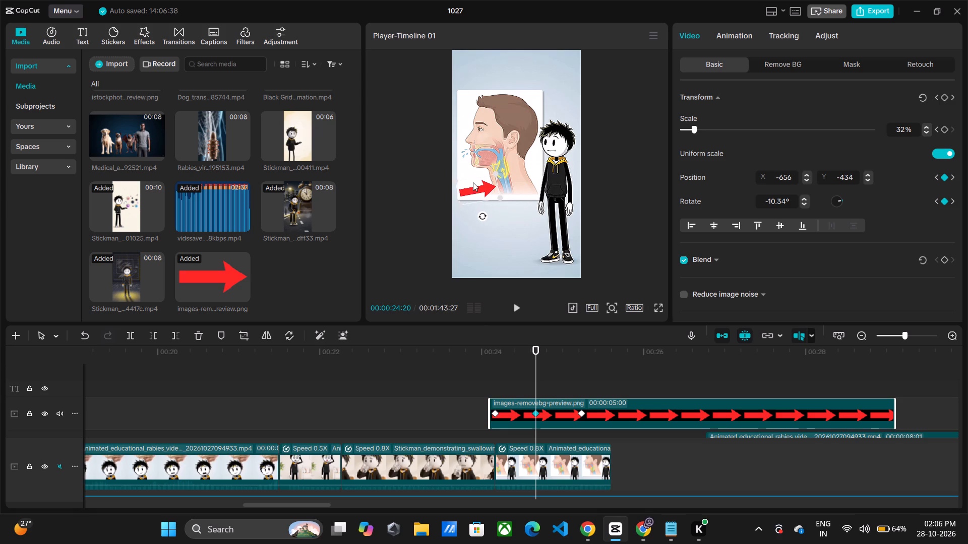
# Play back the arrow animation from just before its start and return the playhead to 00:00:24:20.
pyautogui.click(480, 354)
pyautogui.press('space')
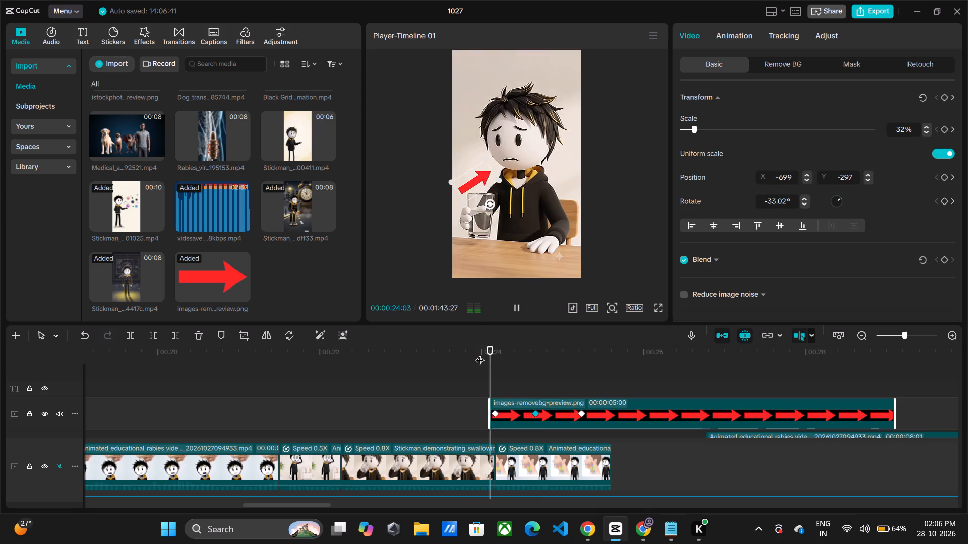
pyautogui.press('space')
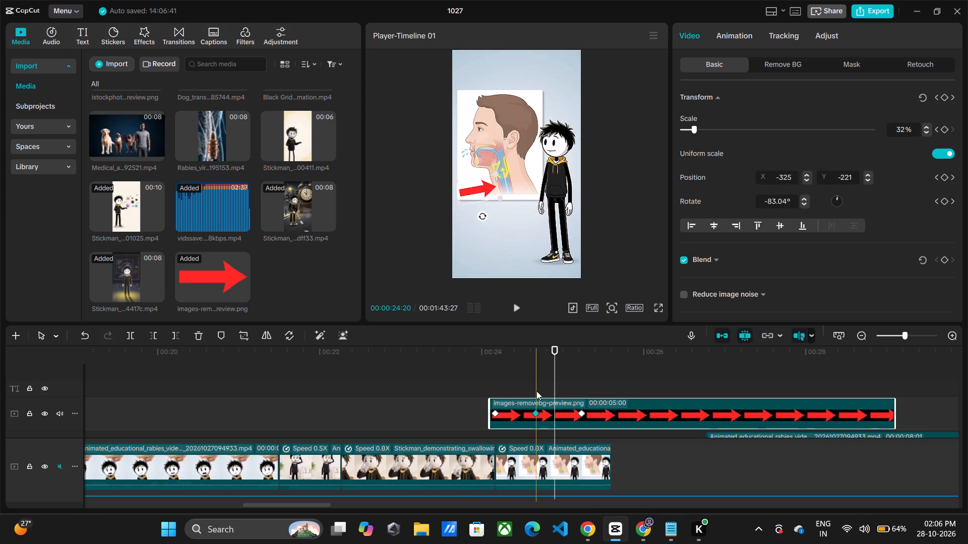
pyautogui.click(536, 391)
pyautogui.click(536, 391)
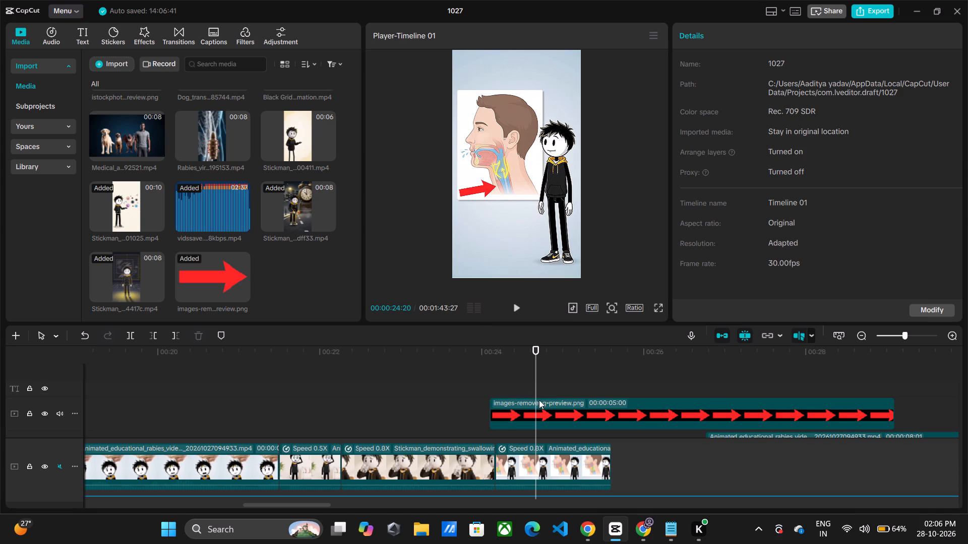
# Split the red arrow clip at 00:00:24:21, just after its middle keyframe.
pyautogui.keyDown('ctrl'); pyautogui.scroll(13, 536, 380); pyautogui.keyUp('ctrl')
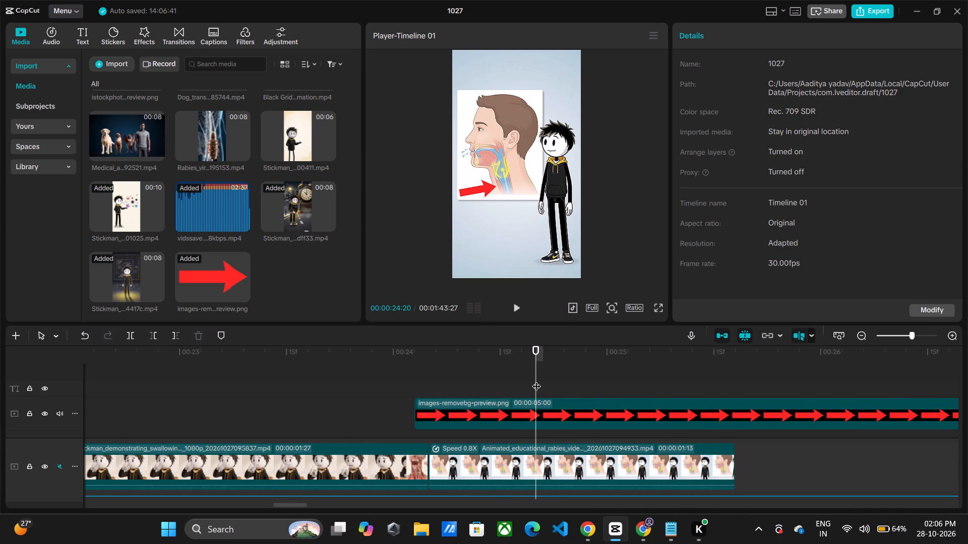
pyautogui.keyDown('ctrl'); pyautogui.scroll(3, 536, 380); pyautogui.keyUp('ctrl')
pyautogui.click(533, 430)
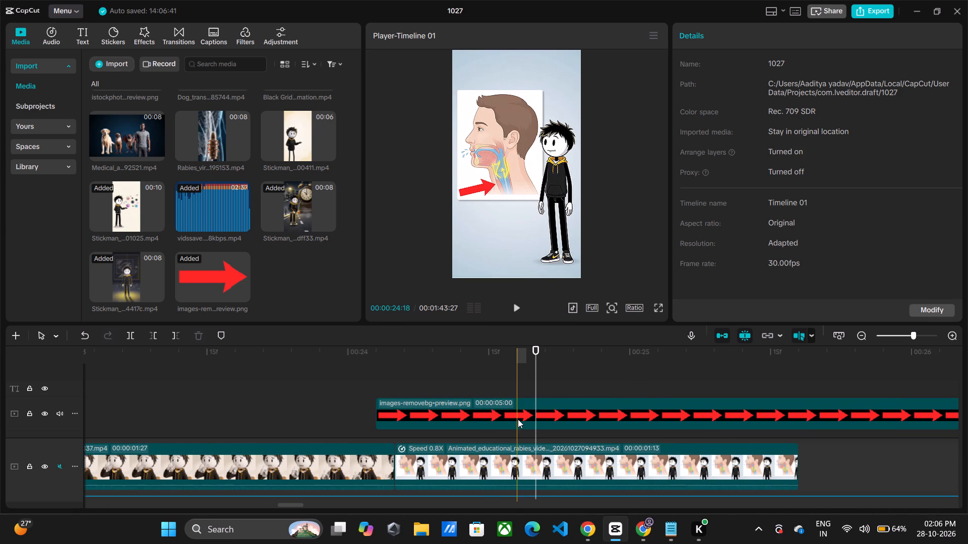
pyautogui.click(518, 419)
pyautogui.moveTo(536, 348); pyautogui.dragTo(542, 349)
pyautogui.click(548, 398)
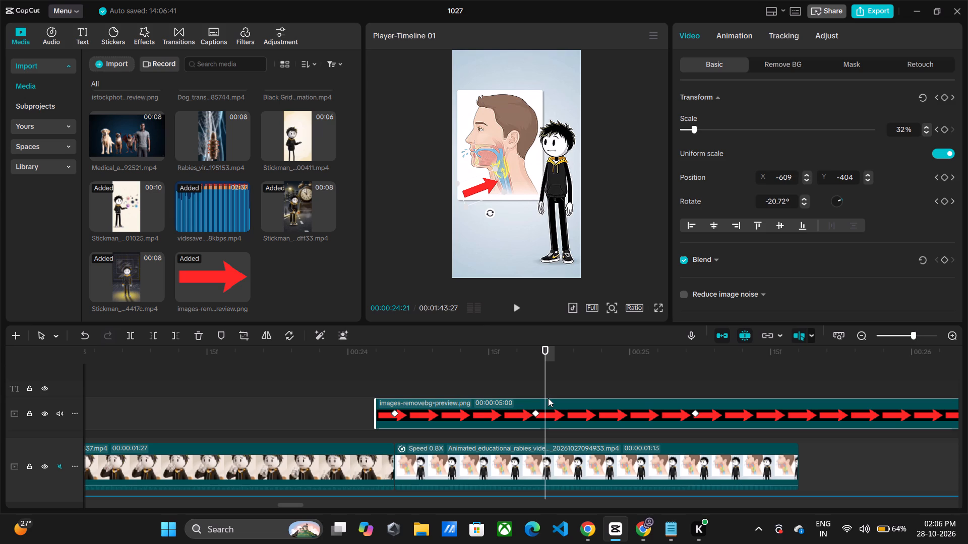
pyautogui.keyDown('ctrl'); pyautogui.click(548, 398); pyautogui.keyUp('ctrl')
pyautogui.hotkey('ctrl', 'b')
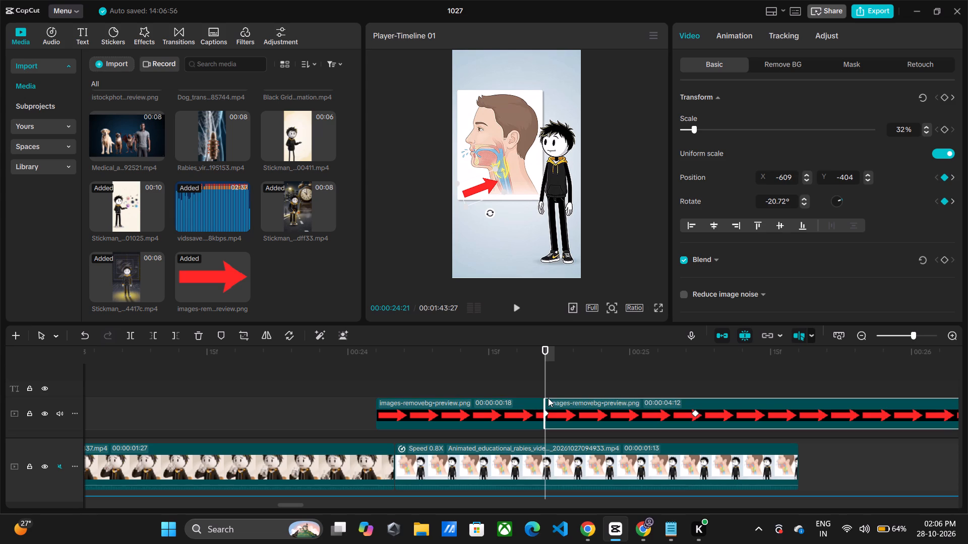
# Rotate the second arrow segment to about -186° and move it to about X 249, Y -383, pointing at the throat from the opposite side.
pyautogui.click(527, 412)
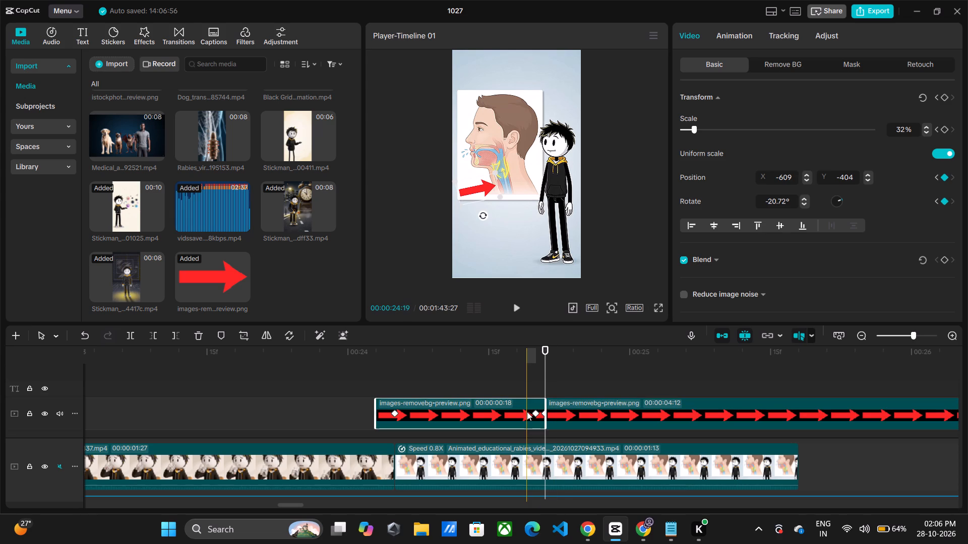
pyautogui.click(568, 406)
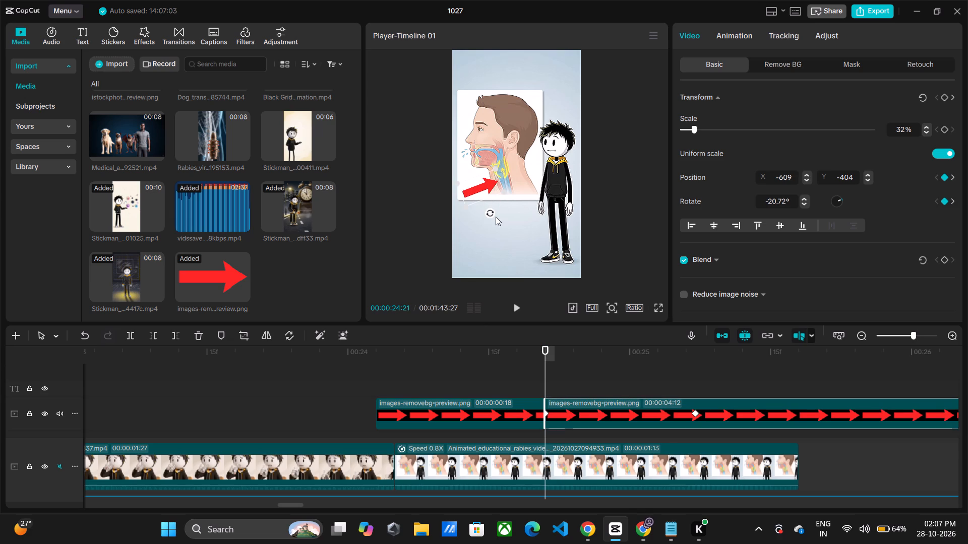
pyautogui.moveTo(492, 214); pyautogui.dragTo(479, 51)
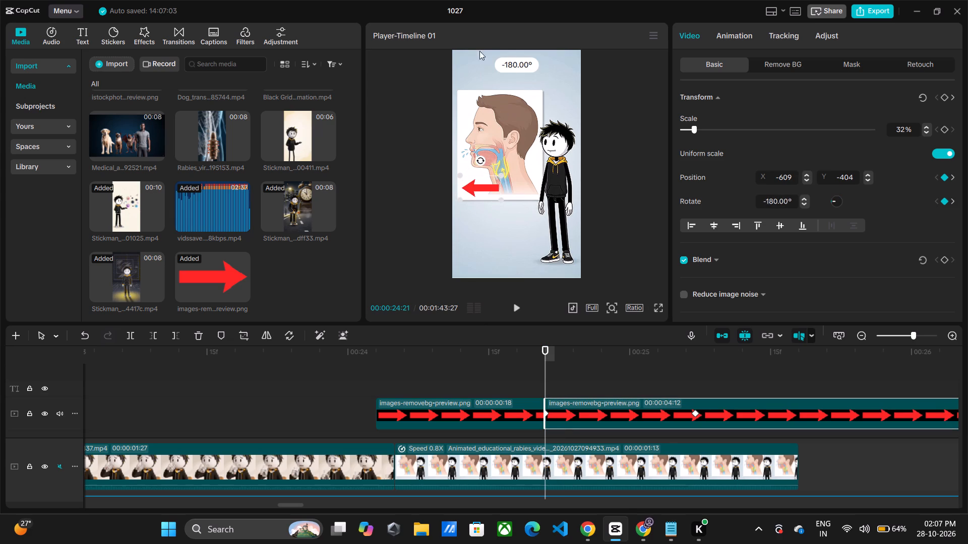
pyautogui.moveTo(479, 51); pyautogui.dragTo(478, 21)
pyautogui.moveTo(478, 188); pyautogui.dragTo(532, 182)
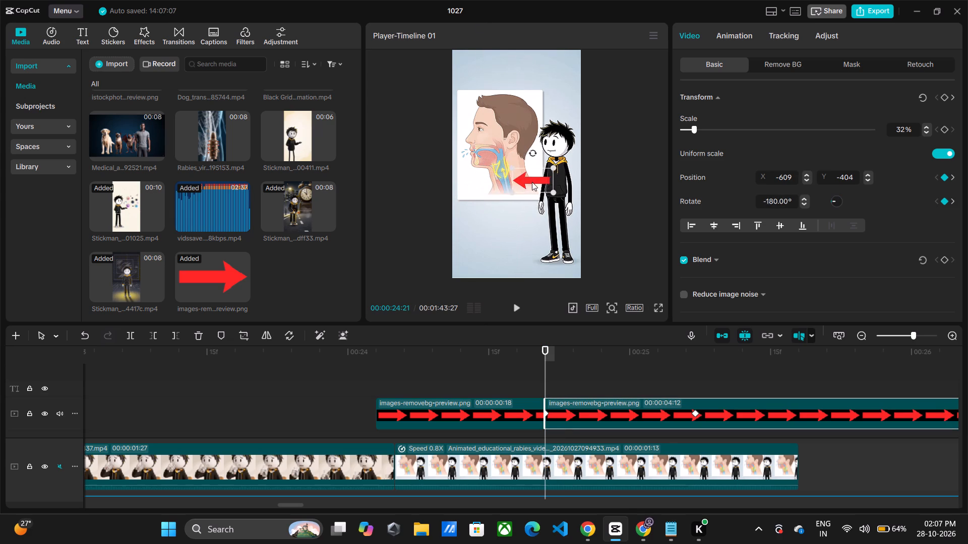
pyautogui.moveTo(532, 182); pyautogui.dragTo(529, 187)
pyautogui.click(529, 159)
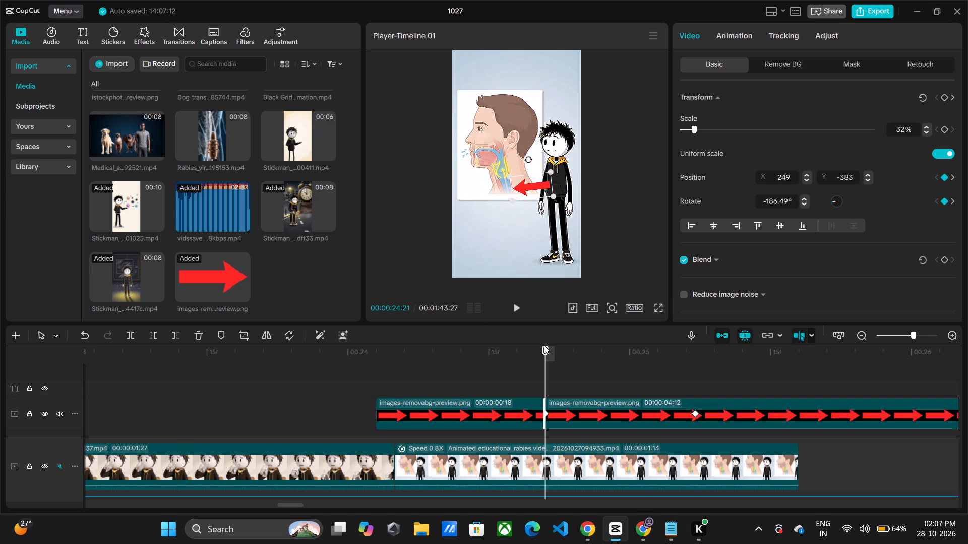
# Play back the end of the throat diagram scene and trim the end of its clip to a duration of 00:00:01:04.
pyautogui.moveTo(544, 345); pyautogui.dragTo(676, 362)
pyautogui.click(439, 379)
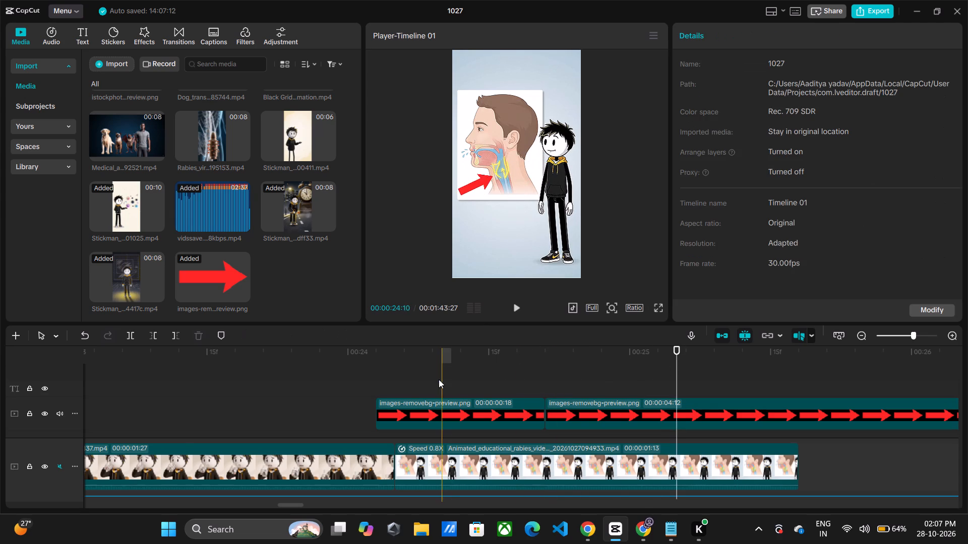
pyautogui.press('space')
pyautogui.press('space')
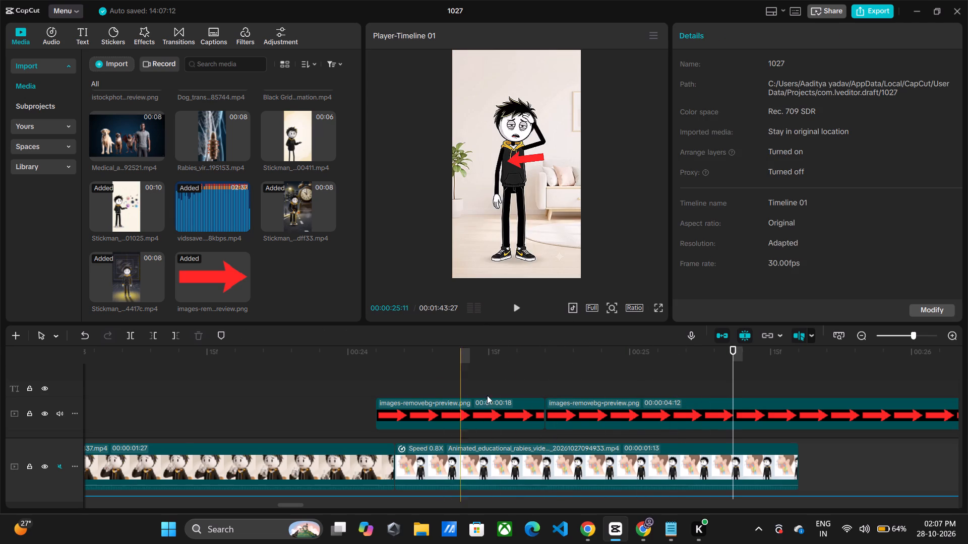
pyautogui.scroll(-2, 661, 443)
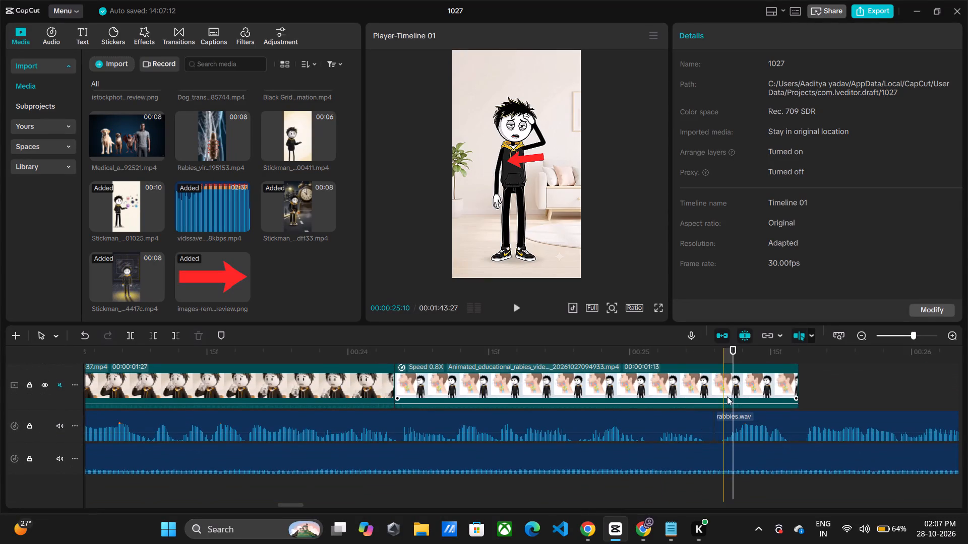
pyautogui.click(714, 388)
pyautogui.press('w')
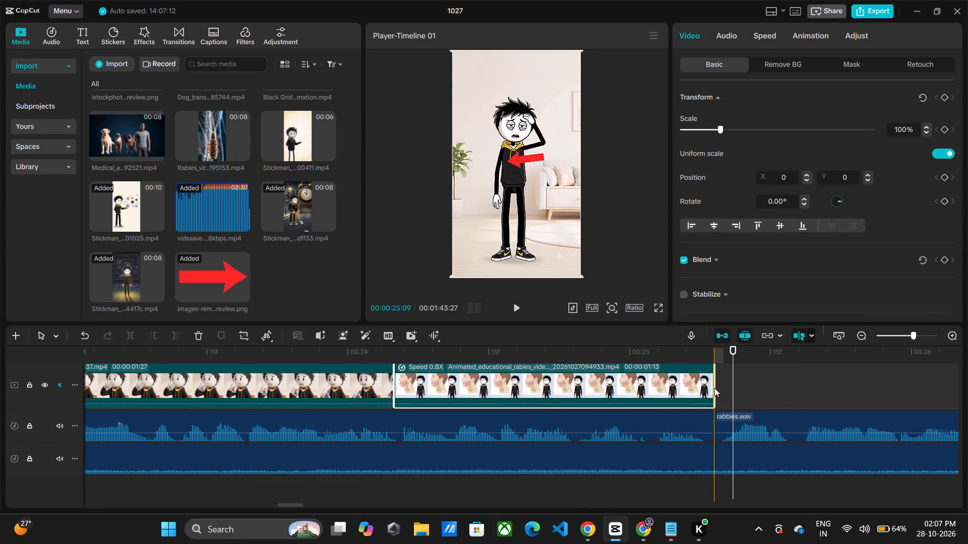
# Move the following stickman living-room clip from the overlay track onto the main track, directly after the trimmed throat diagram clip.
pyautogui.scroll(2, 714, 388)
pyautogui.moveTo(864, 373); pyautogui.dragTo(861, 406)
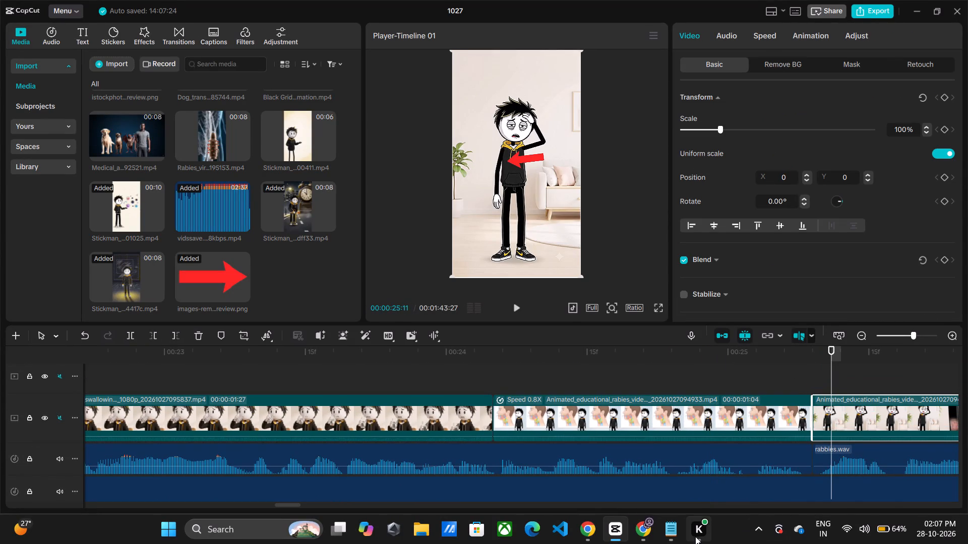
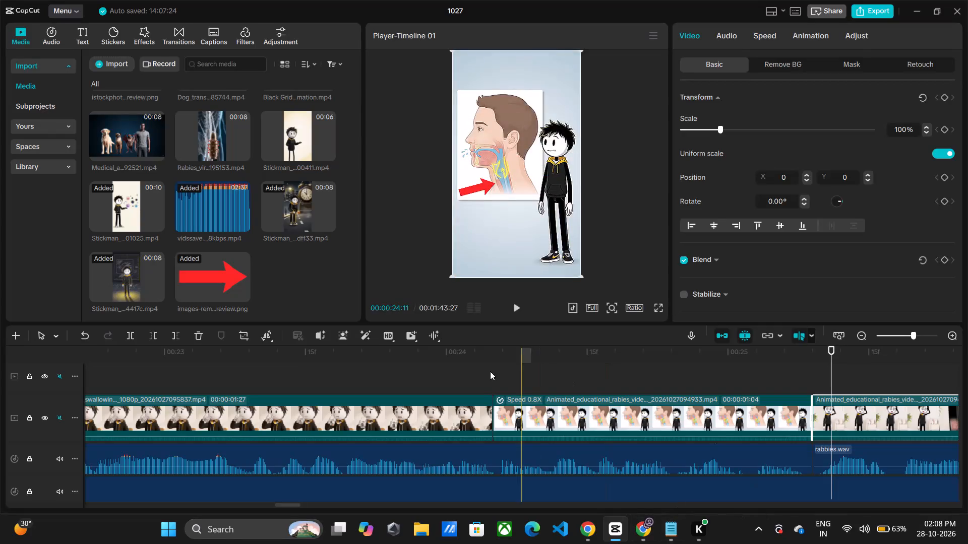
# Play back the drinking scene, the throat diagram and the living-room clip to check their timing against the narration.
pyautogui.click(455, 371)
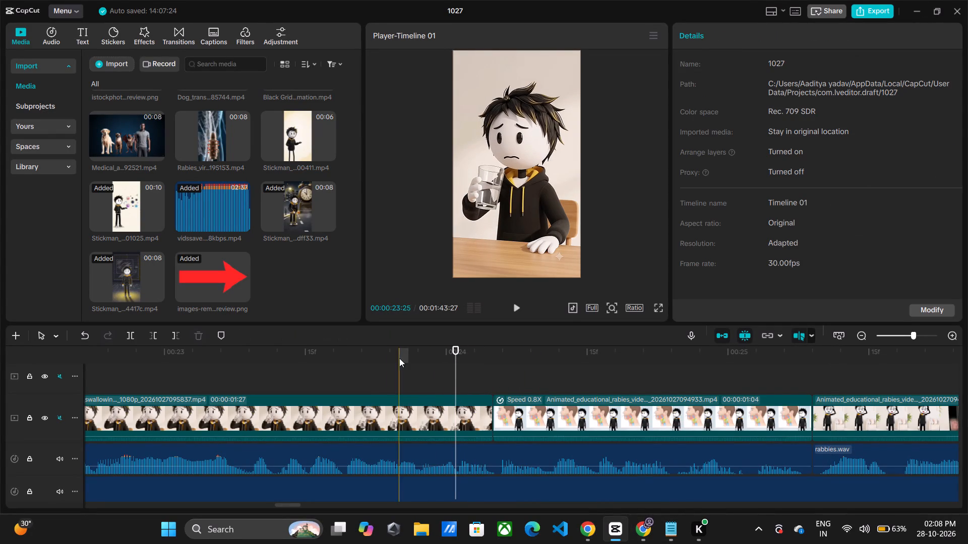
pyautogui.moveTo(394, 355); pyautogui.dragTo(183, 356)
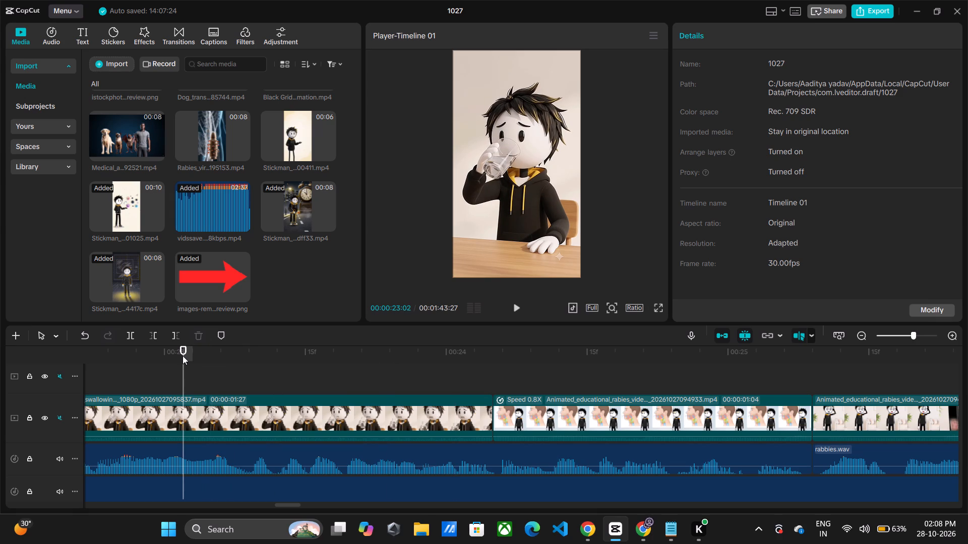
pyautogui.press('space')
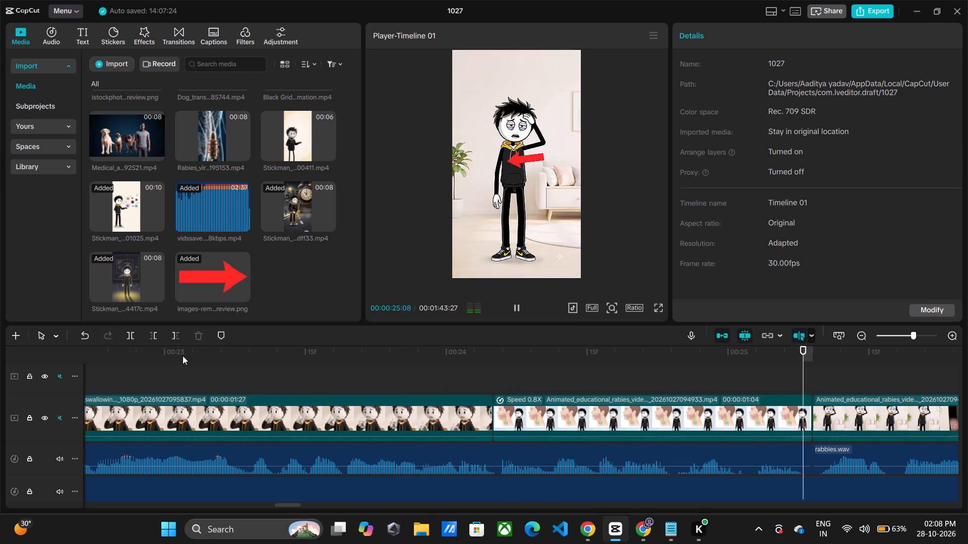
pyautogui.press('space')
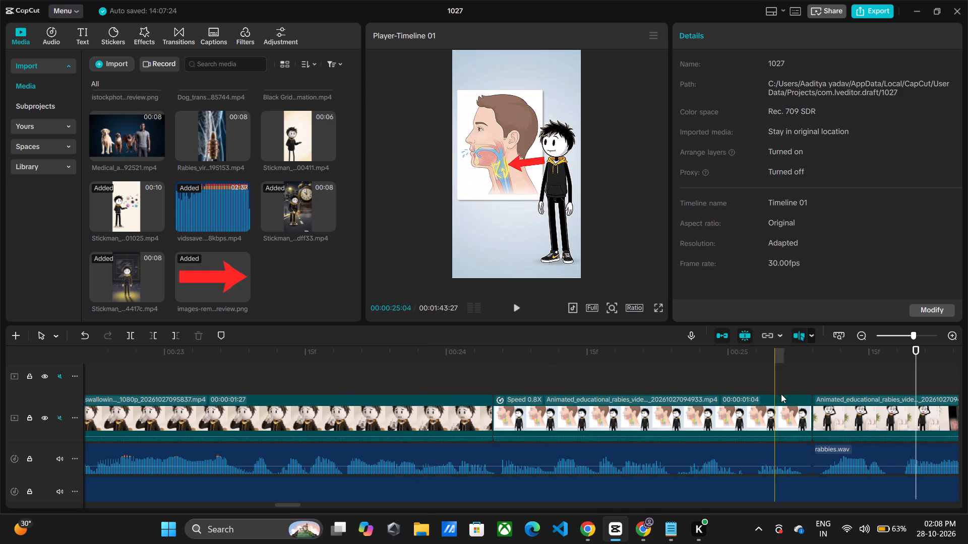
pyautogui.click(811, 397)
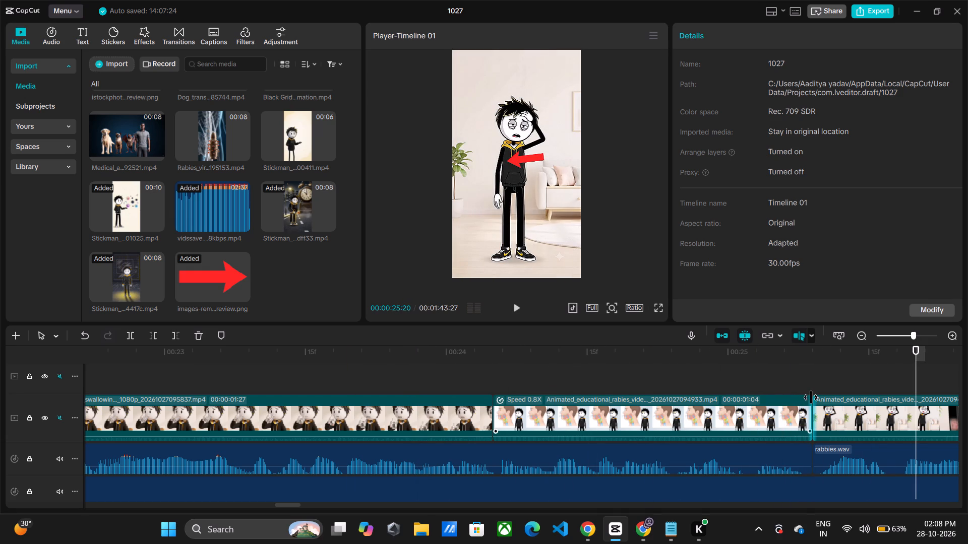
pyautogui.click(811, 383)
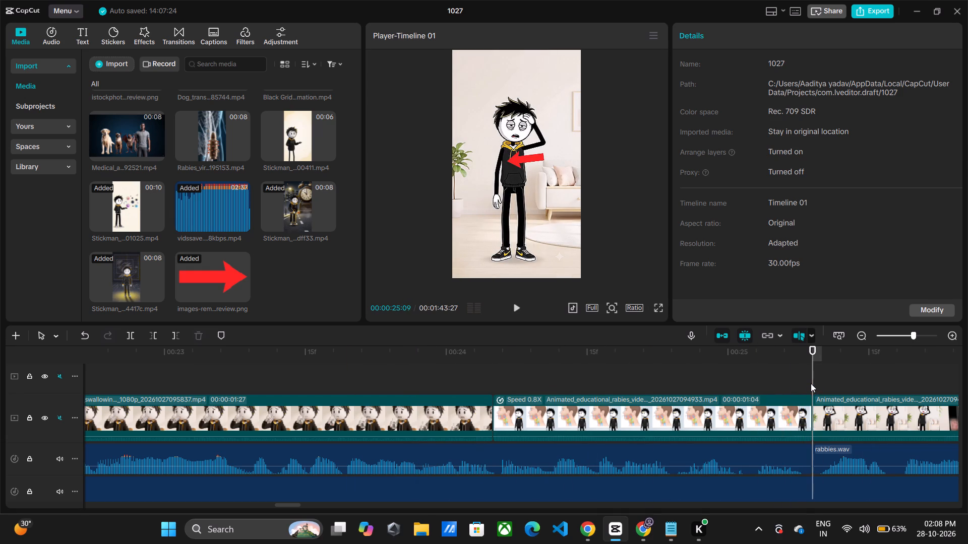
pyautogui.press('space')
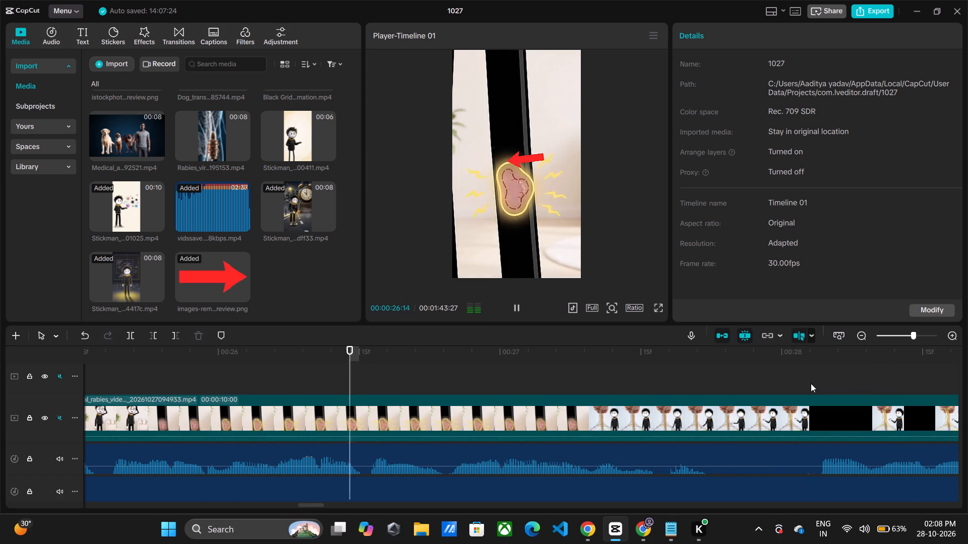
pyautogui.press('space')
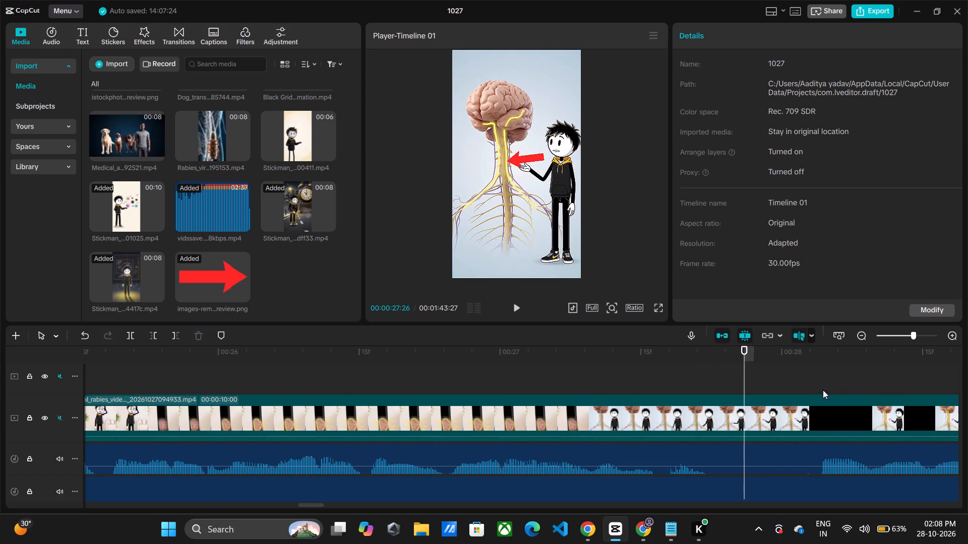
# Split the rabbies.wav narration at 00:00:27:23, trim about 11 silent frames from the second segment's start, and close the gap.
pyautogui.moveTo(745, 352); pyautogui.dragTo(713, 352)
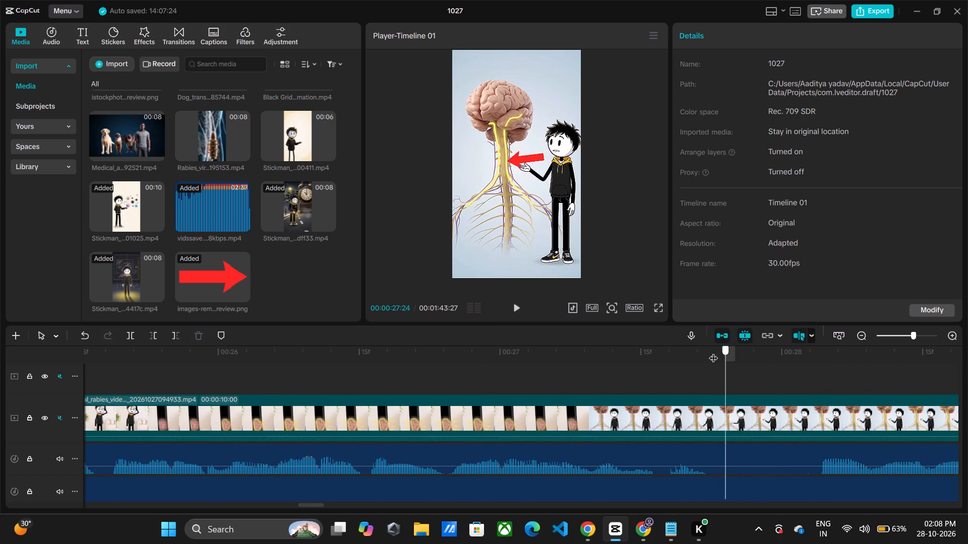
pyautogui.moveTo(713, 352); pyautogui.dragTo(706, 349)
pyautogui.click(712, 457)
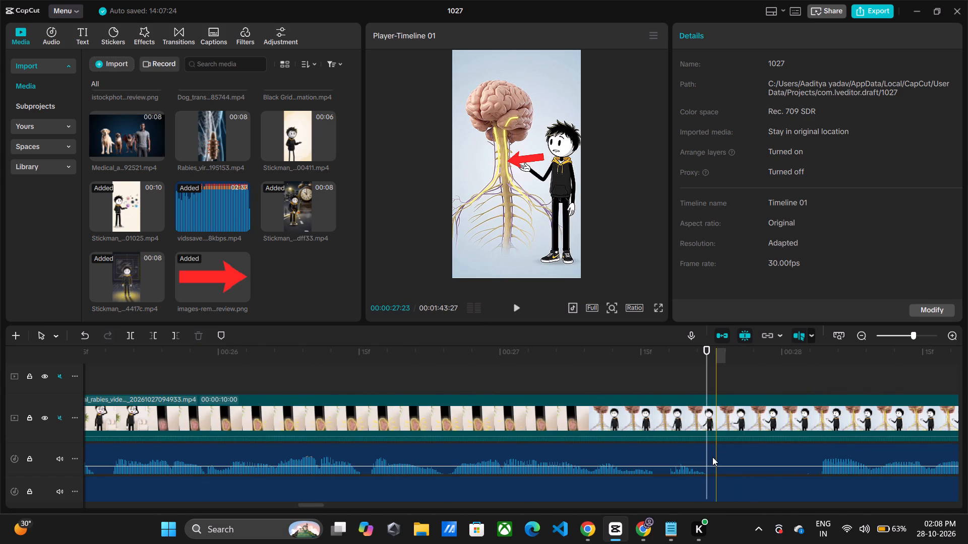
pyautogui.hotkey('ctrl', 'b')
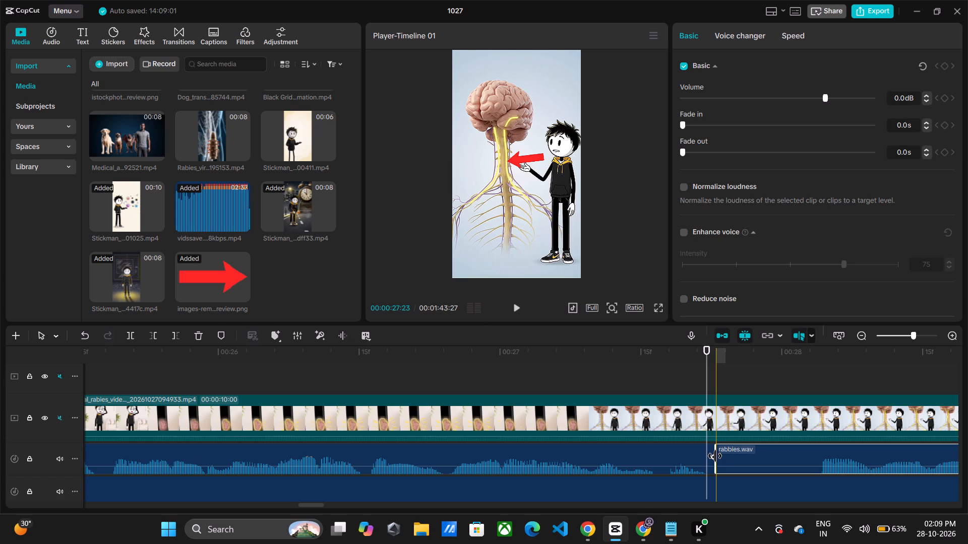
pyautogui.moveTo(716, 454); pyautogui.dragTo(808, 505)
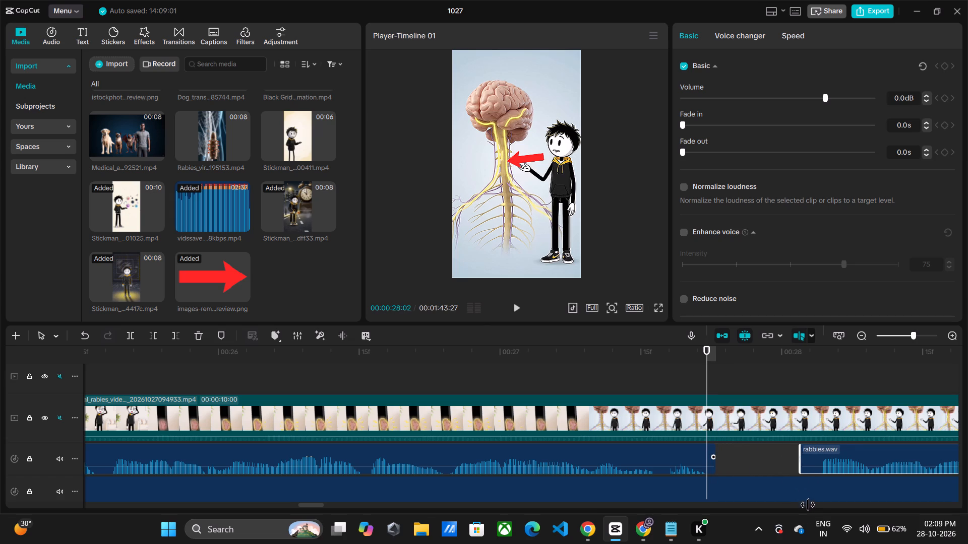
pyautogui.moveTo(808, 505); pyautogui.dragTo(819, 508)
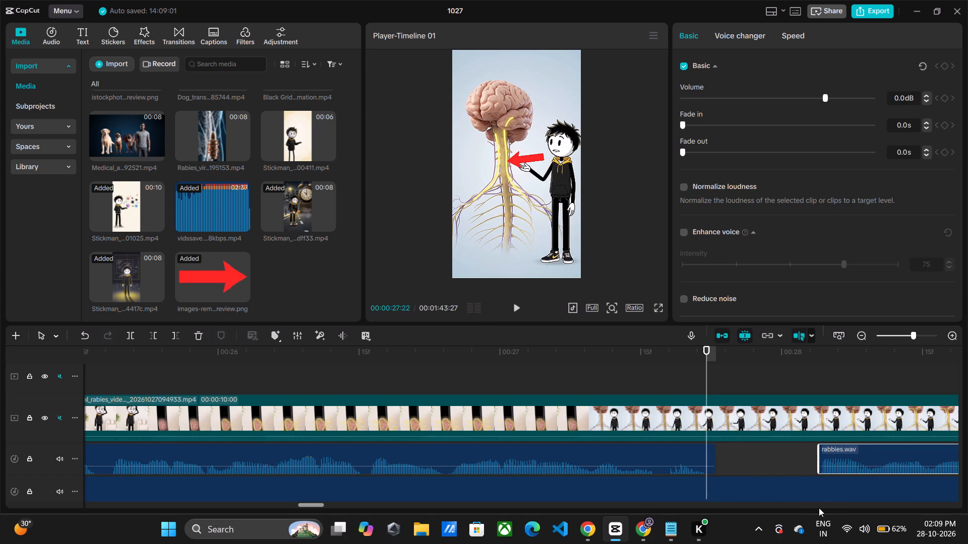
pyautogui.moveTo(873, 457); pyautogui.dragTo(769, 460)
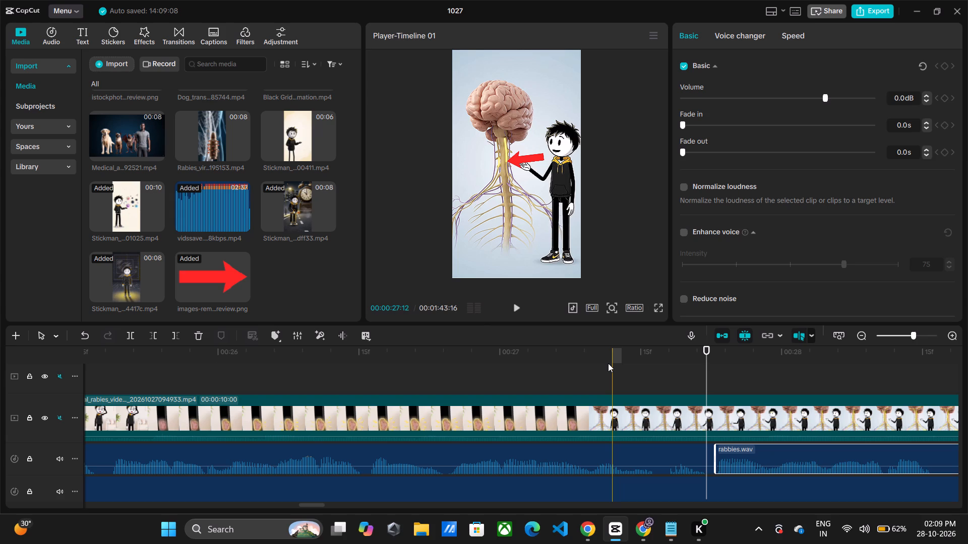
# Trim the end of the second red arrow segment to 00:00:25:09, where the throat diagram clip ends.
pyautogui.scroll(3, 680, 376)
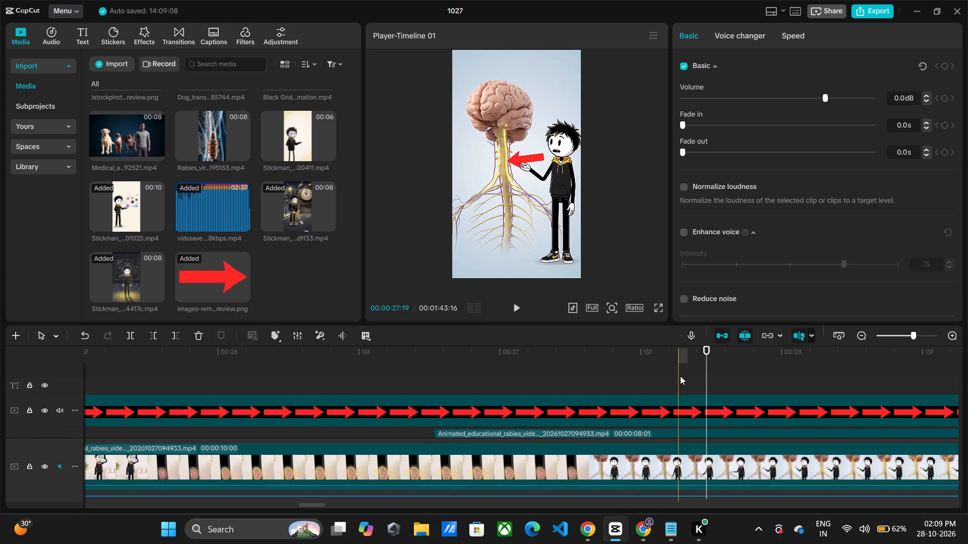
pyautogui.scroll(-3, 680, 376)
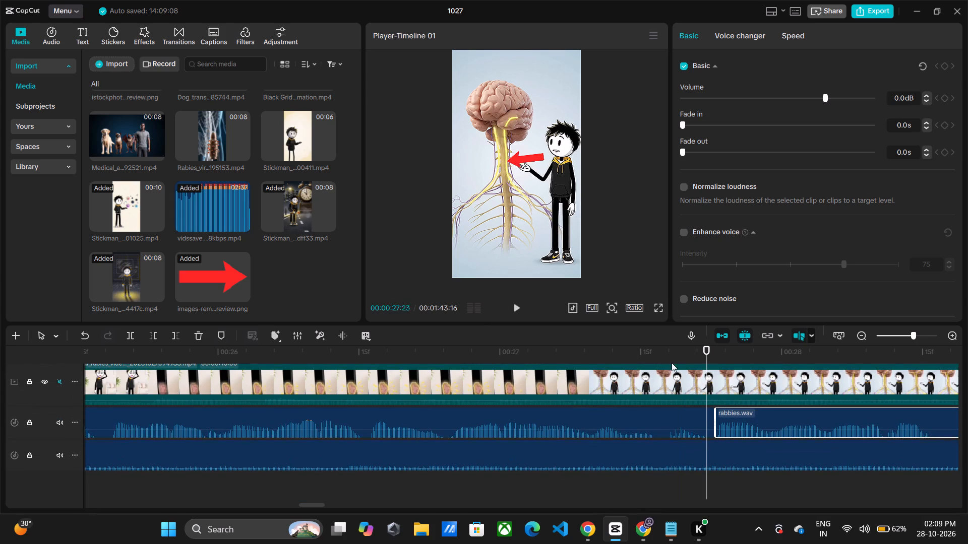
pyautogui.keyDown('ctrl'); pyautogui.scroll(-9, 414, 419); pyautogui.keyUp('ctrl')
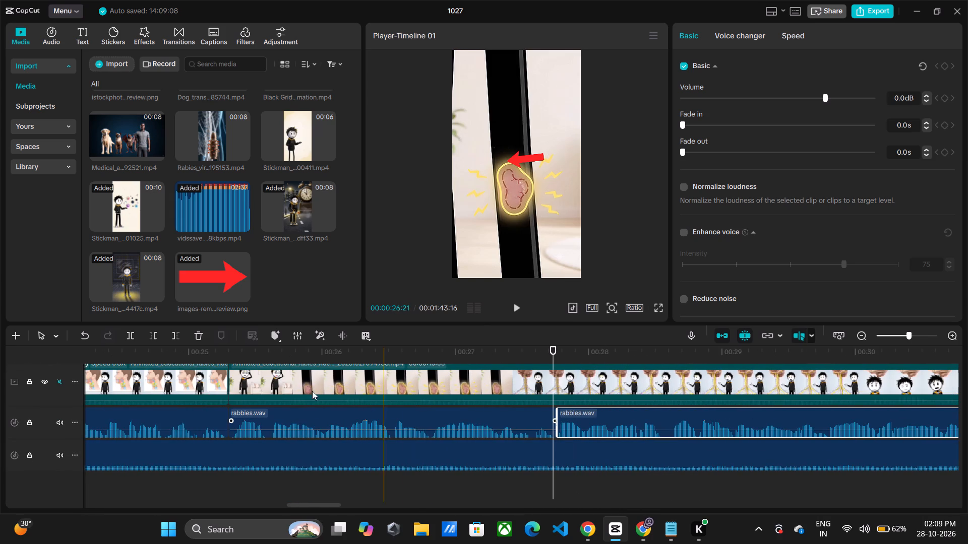
pyautogui.click(225, 352)
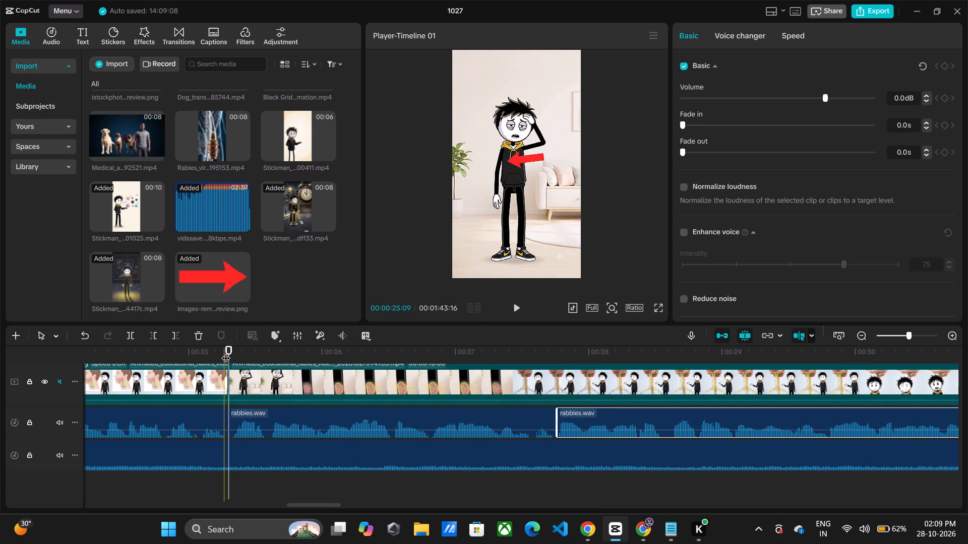
pyautogui.click(226, 352)
pyautogui.scroll(5, 228, 410)
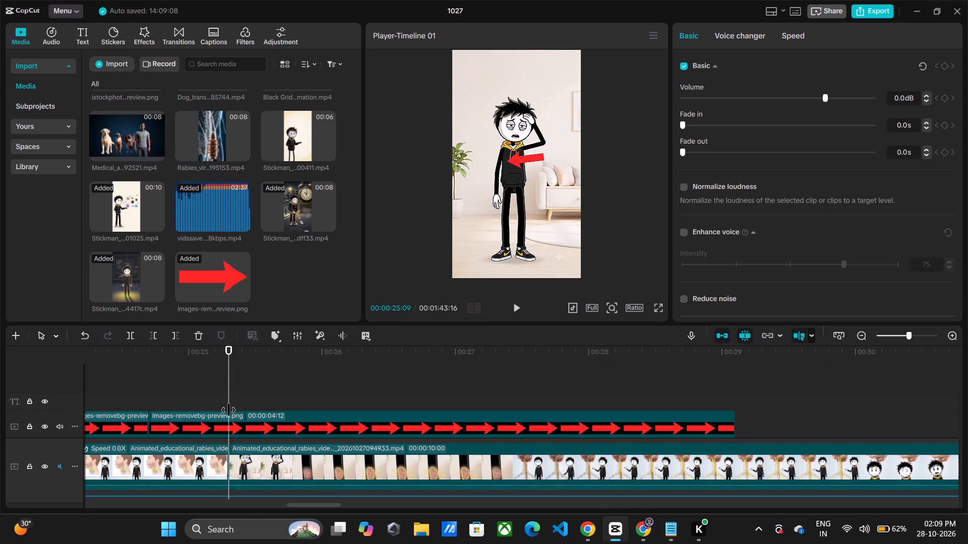
pyautogui.click(228, 430)
pyautogui.press('w')
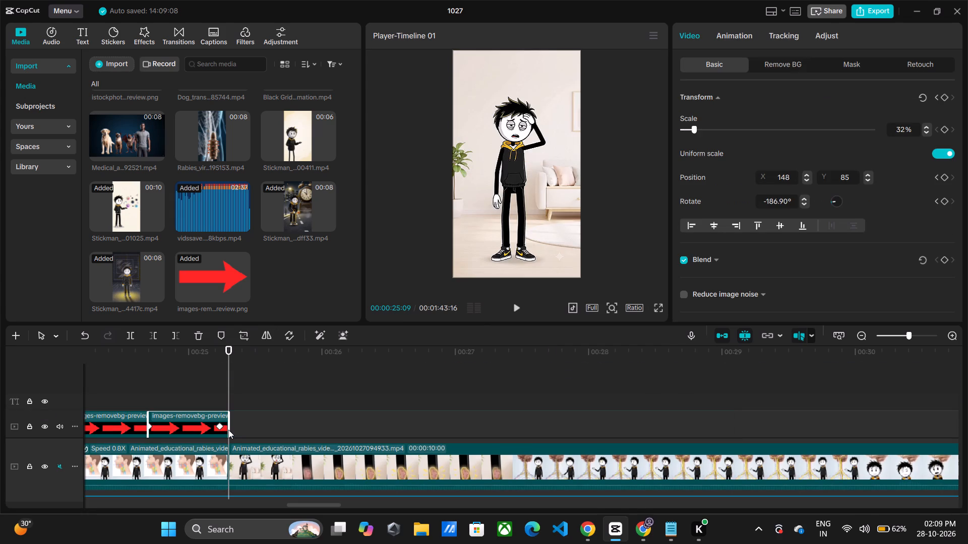
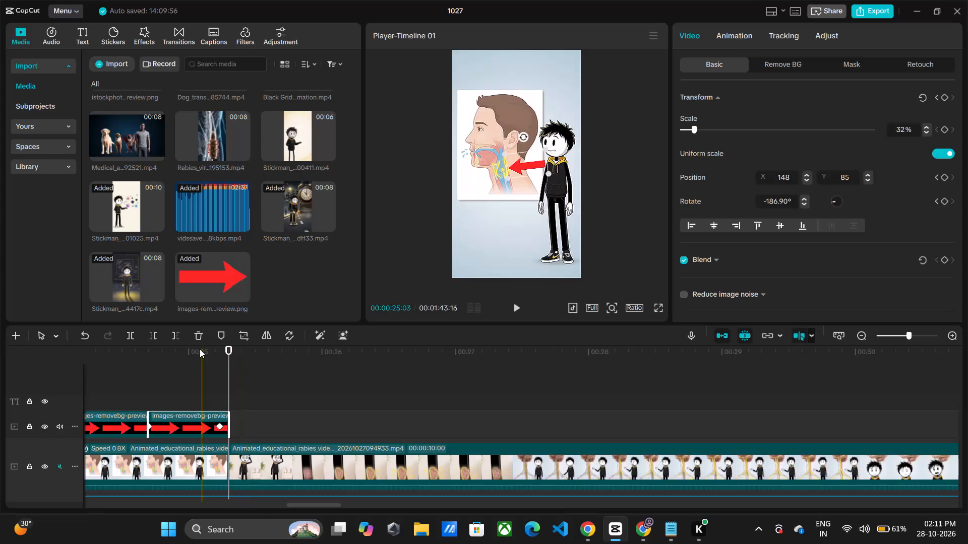
# Scrub through both red arrow segments over the throat diagram to check their motion and timing against the clip.
pyautogui.moveTo(200, 350); pyautogui.dragTo(167, 352)
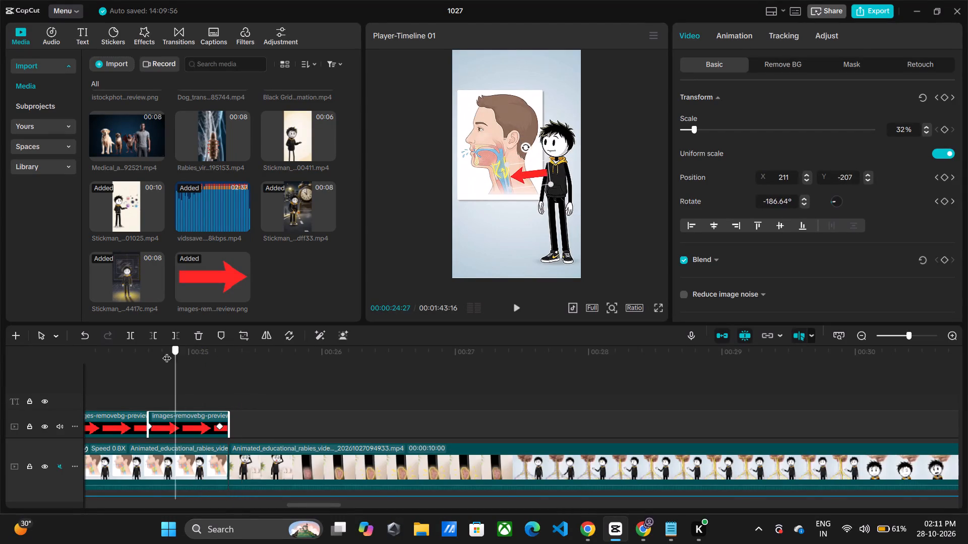
pyautogui.moveTo(167, 352); pyautogui.dragTo(419, 374)
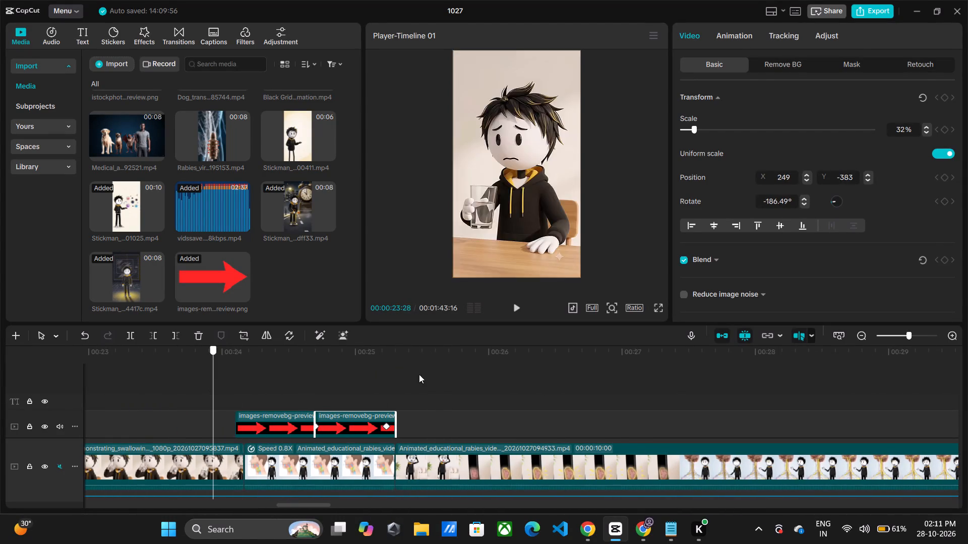
pyautogui.moveTo(419, 374); pyautogui.dragTo(338, 418)
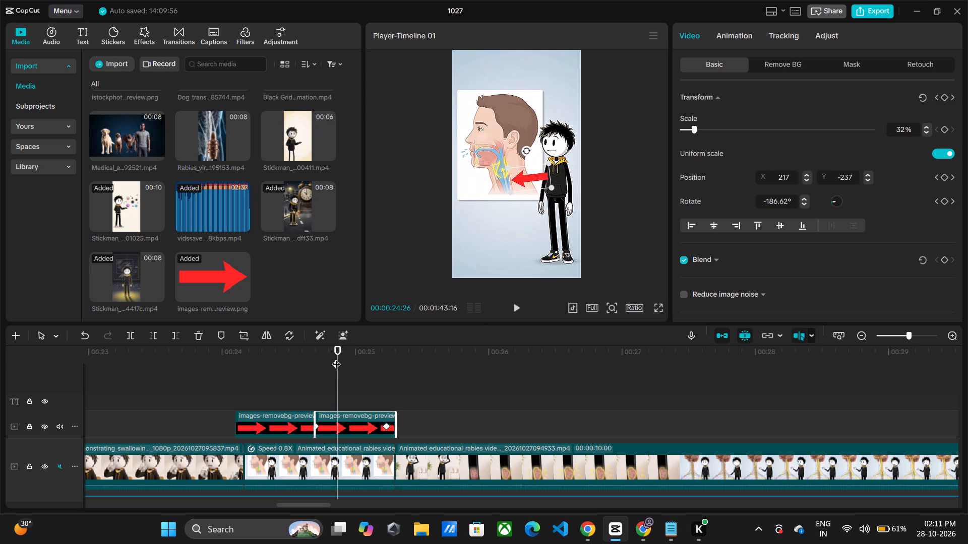
pyautogui.moveTo(336, 358); pyautogui.dragTo(252, 383)
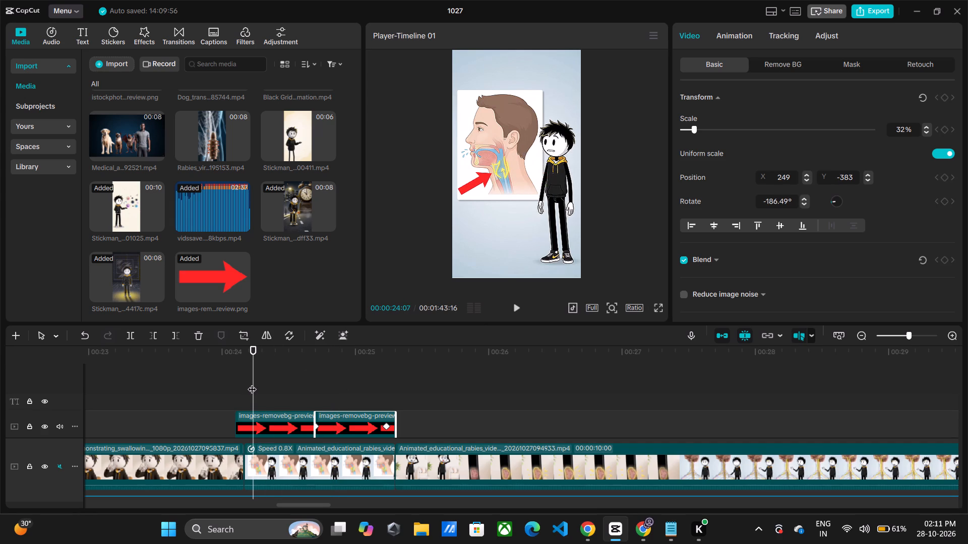
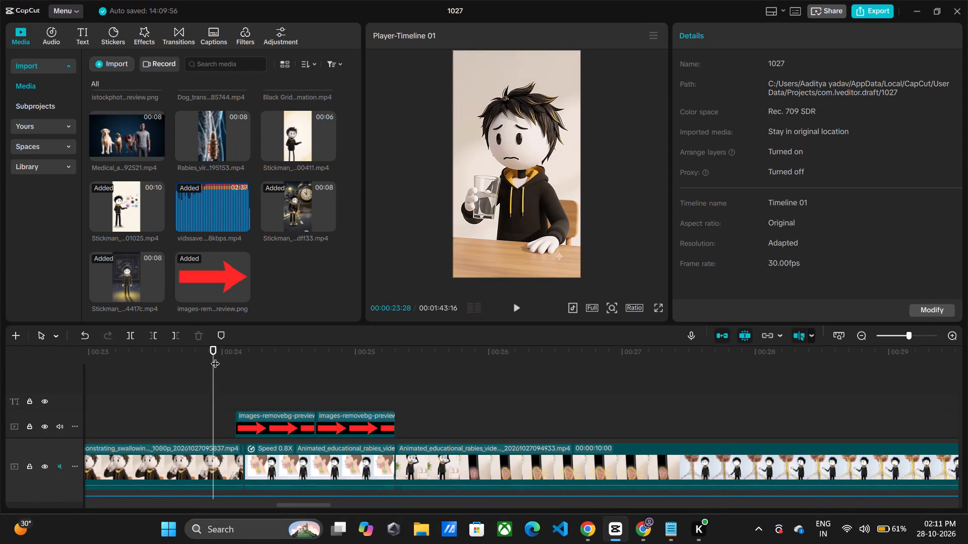
# Play the video from just before the red arrow segments through to the brain scene to check the audio and timing.
pyautogui.press('space')
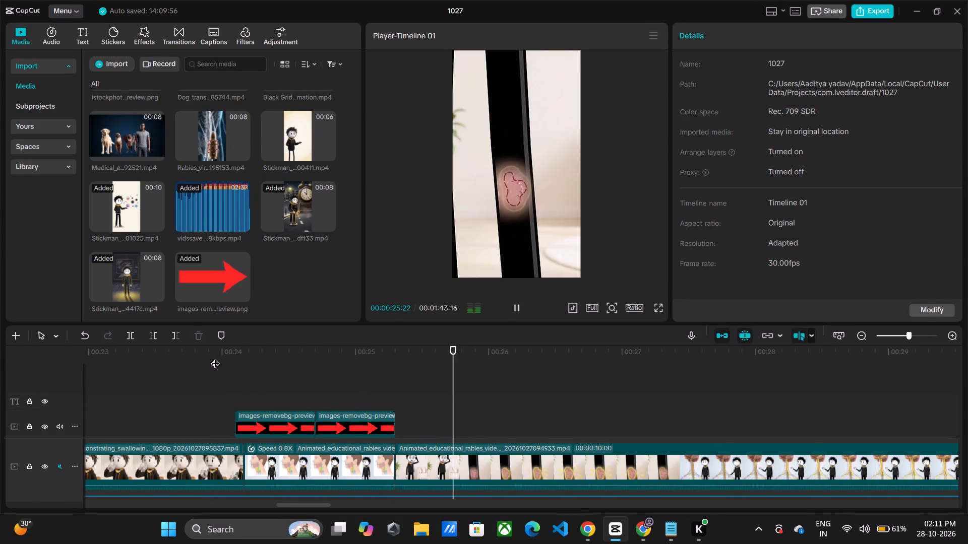
pyautogui.press('space')
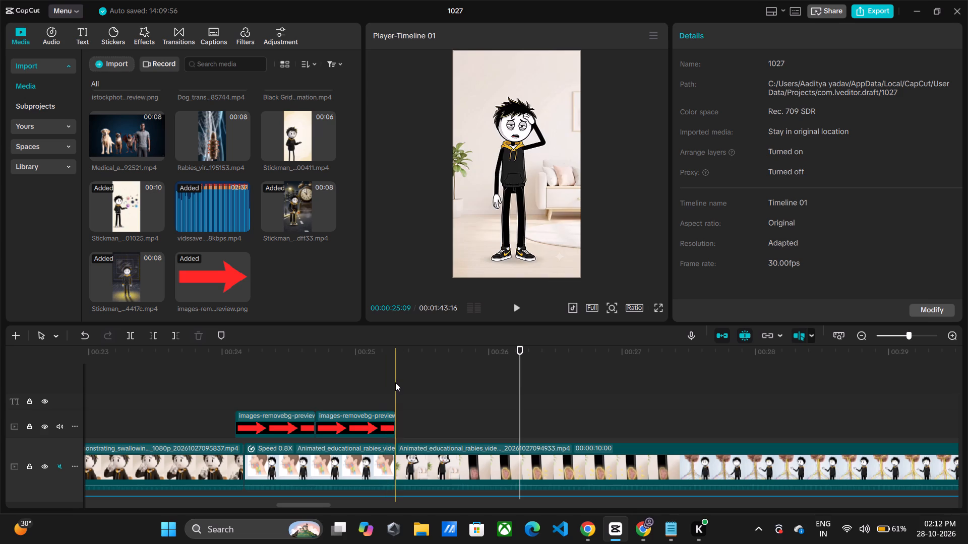
pyautogui.click(396, 382)
pyautogui.press('space')
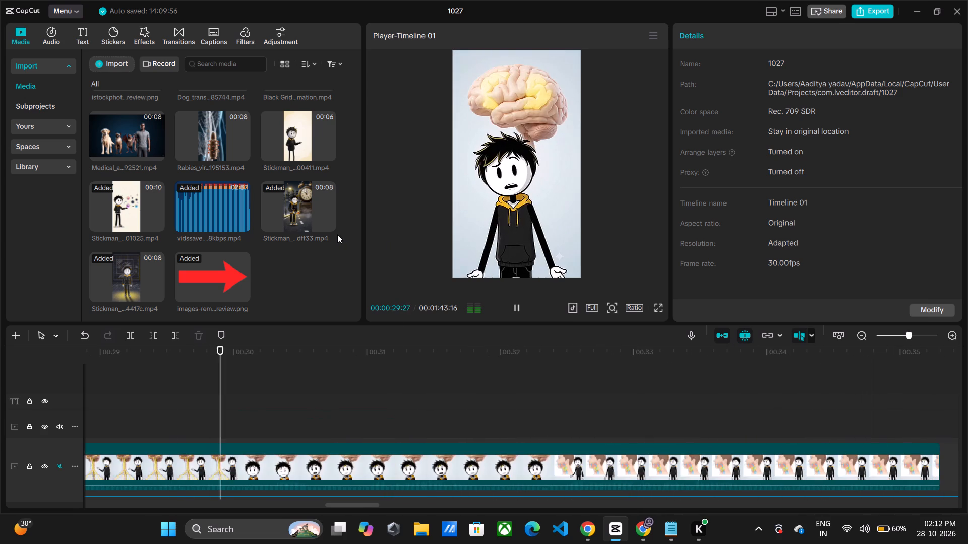
pyautogui.press('space')
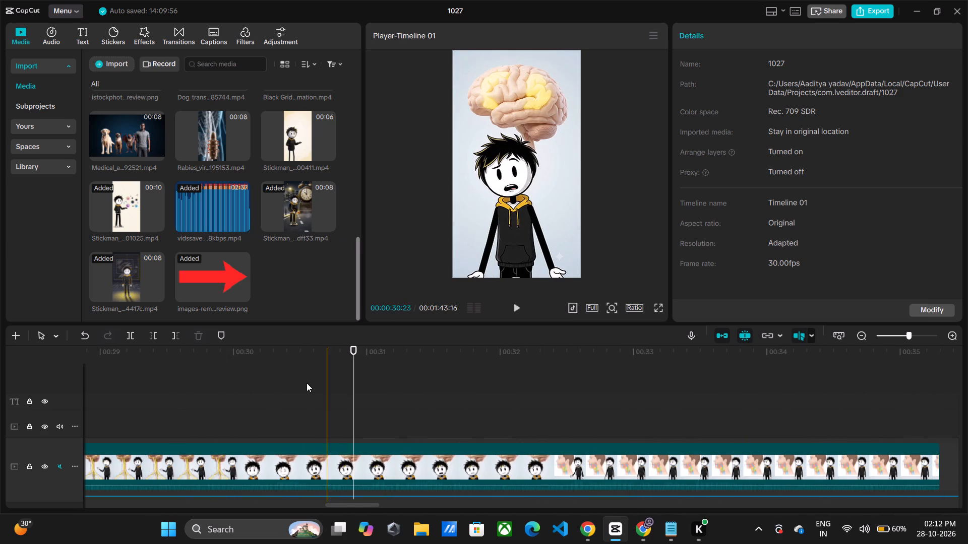
# Mute the overlay track that holds the red arrow images.
pyautogui.click(60, 418)
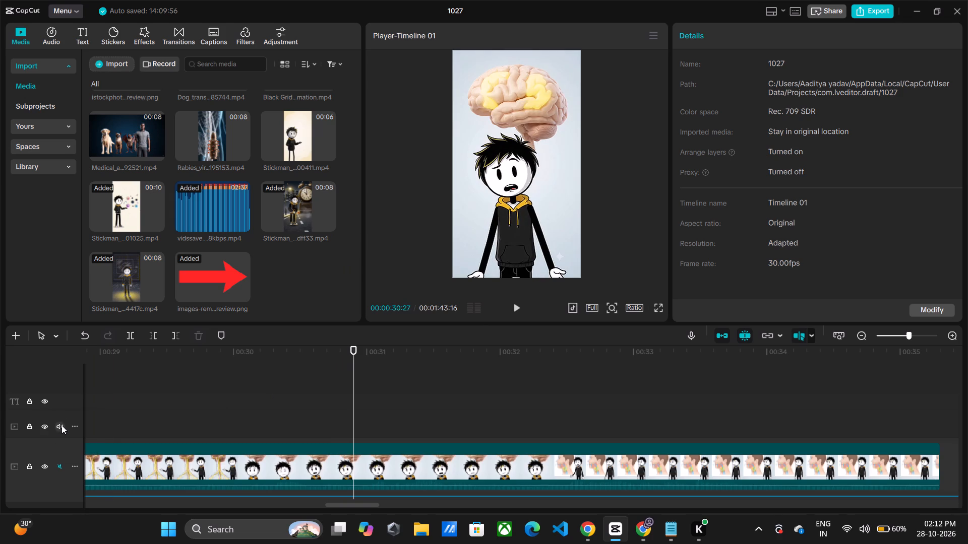
pyautogui.click(62, 425)
# Play the video on to the end of the main clips, and replay it from the arrow section against the narration.
pyautogui.press('space')
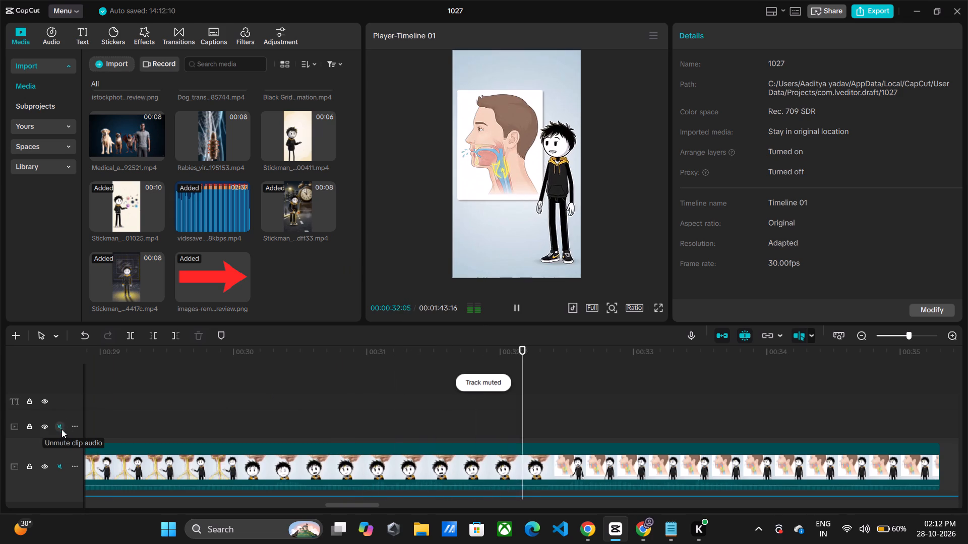
pyautogui.scroll(-3, 58, 452)
pyautogui.scroll(-2, 56, 412)
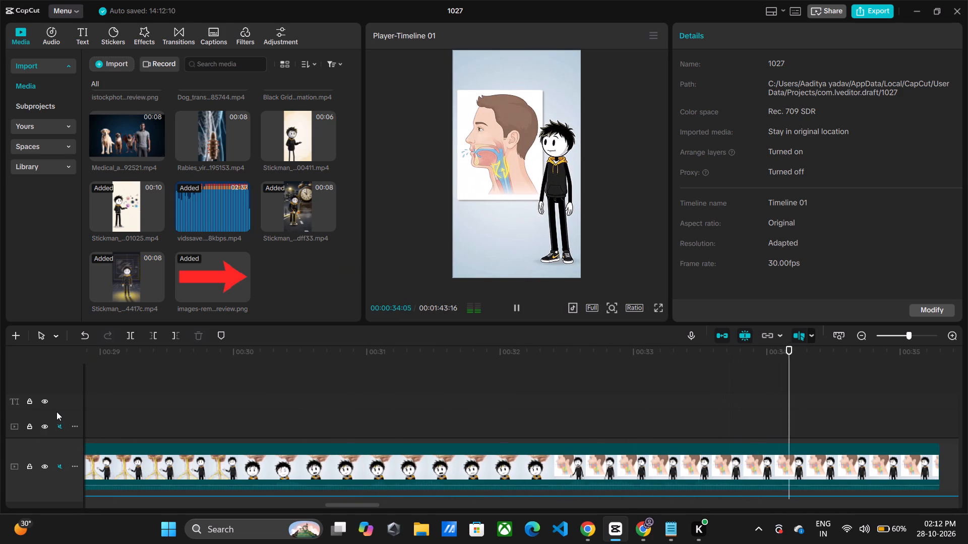
pyautogui.scroll(-3, 56, 412)
pyautogui.scroll(1, 56, 412)
pyautogui.scroll(-3, 56, 412)
pyautogui.scroll(-3, 40, 473)
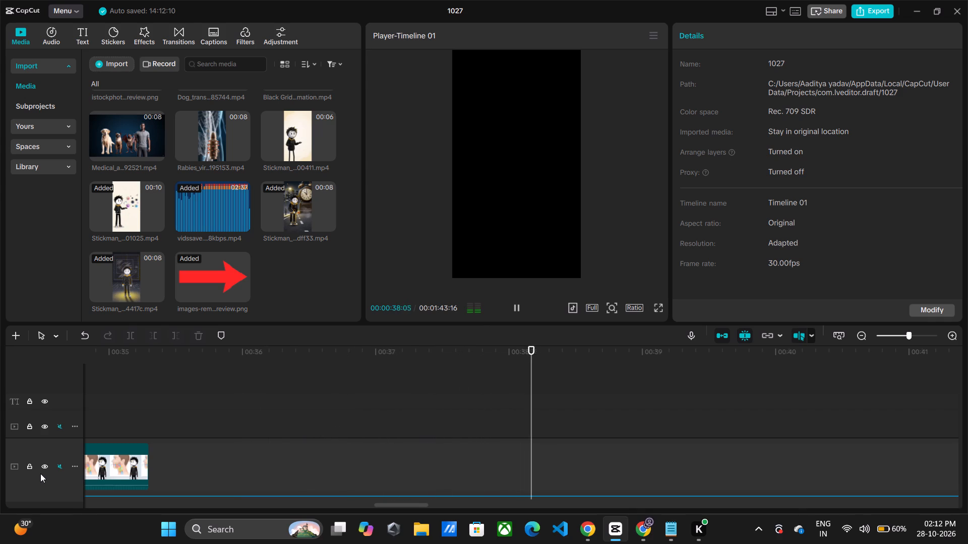
pyautogui.moveTo(162, 352); pyautogui.dragTo(8, 391)
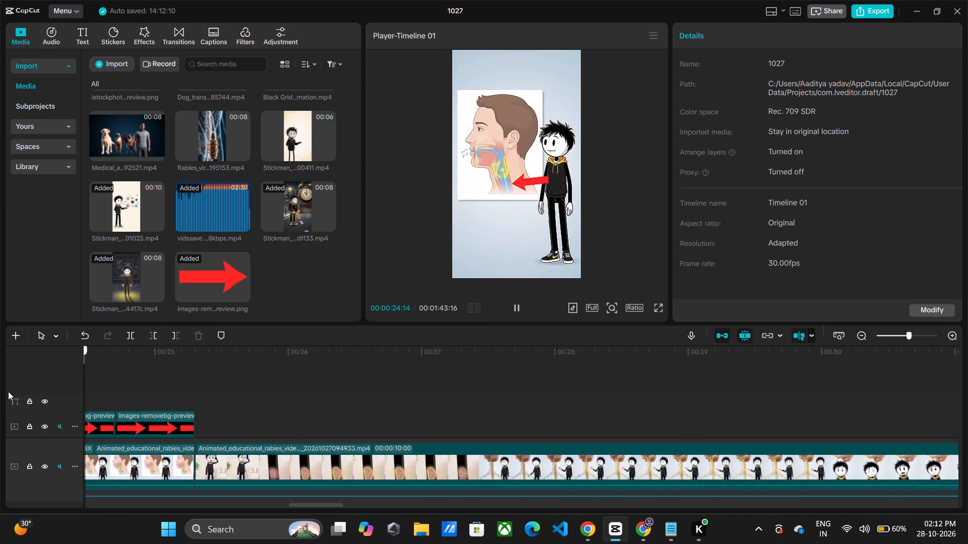
pyautogui.moveTo(8, 391); pyautogui.dragTo(160, 400)
pyautogui.scroll(-5, 160, 400)
pyautogui.press('space')
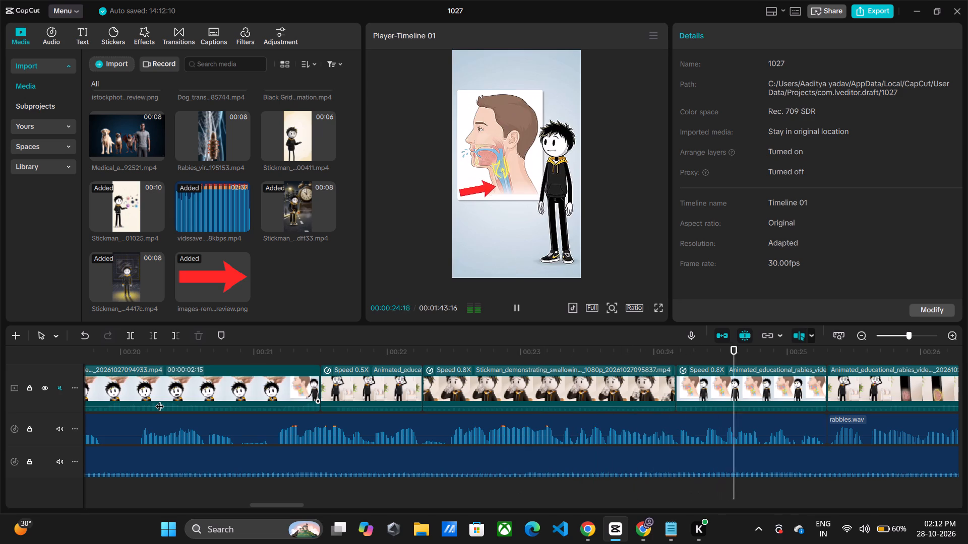
pyautogui.press('space')
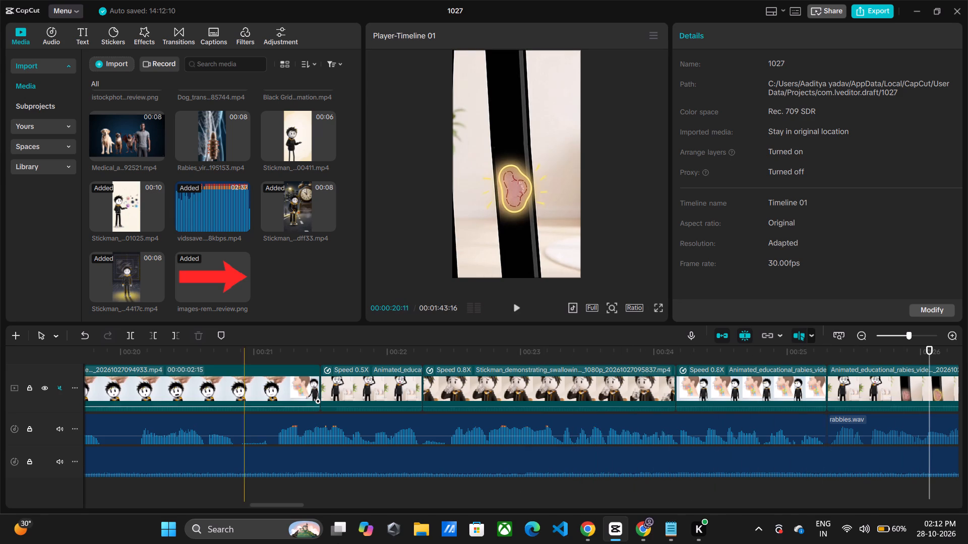
pyautogui.press('space')
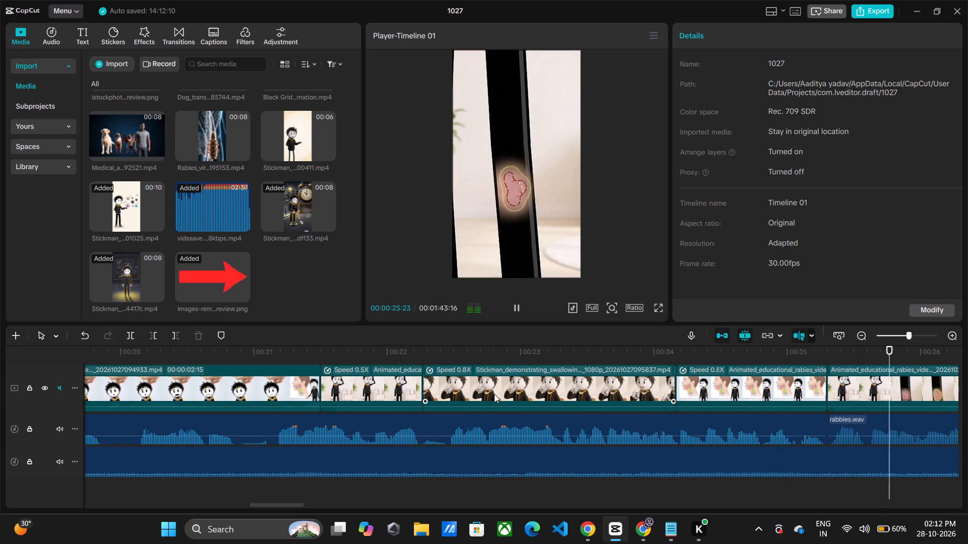
pyautogui.press('space')
pyautogui.press('space')
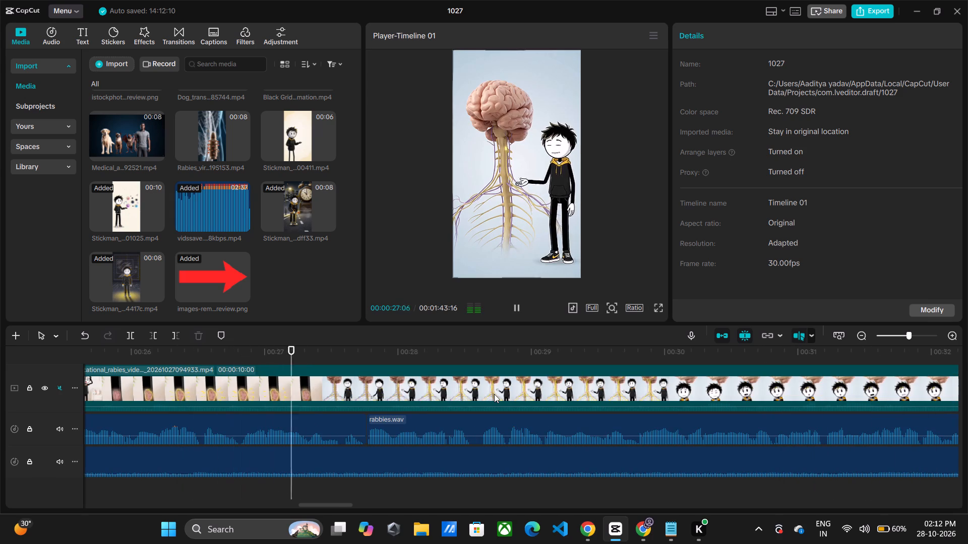
pyautogui.press('space')
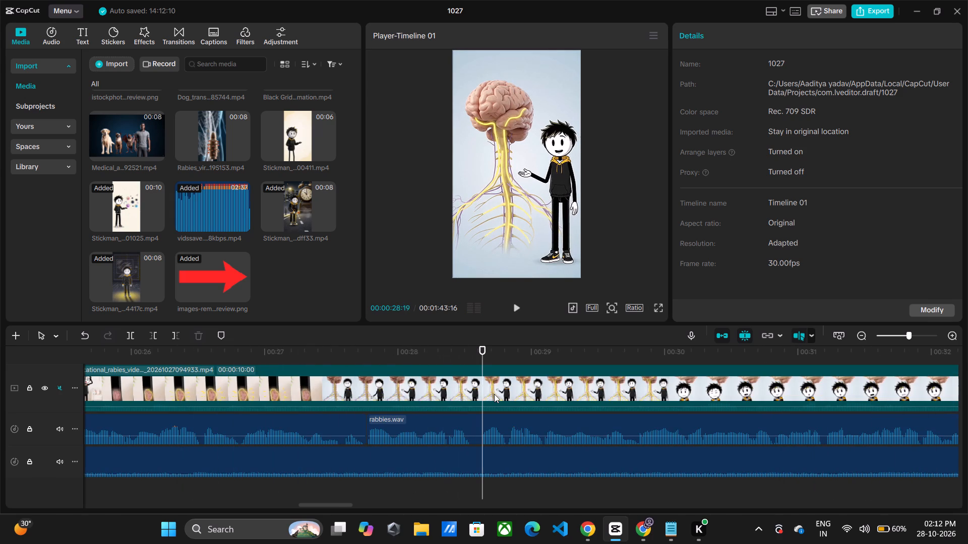
# Mute the overlay track holding the 8-second animated educational rabies clip above the main track.
pyautogui.scroll(9, 64, 432)
pyautogui.scroll(2, 161, 416)
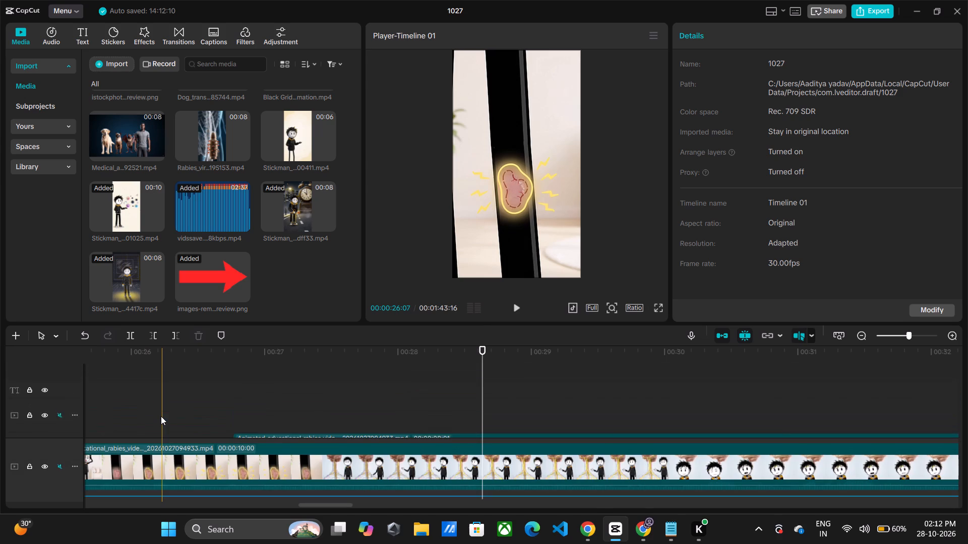
pyautogui.scroll(-1, 161, 416)
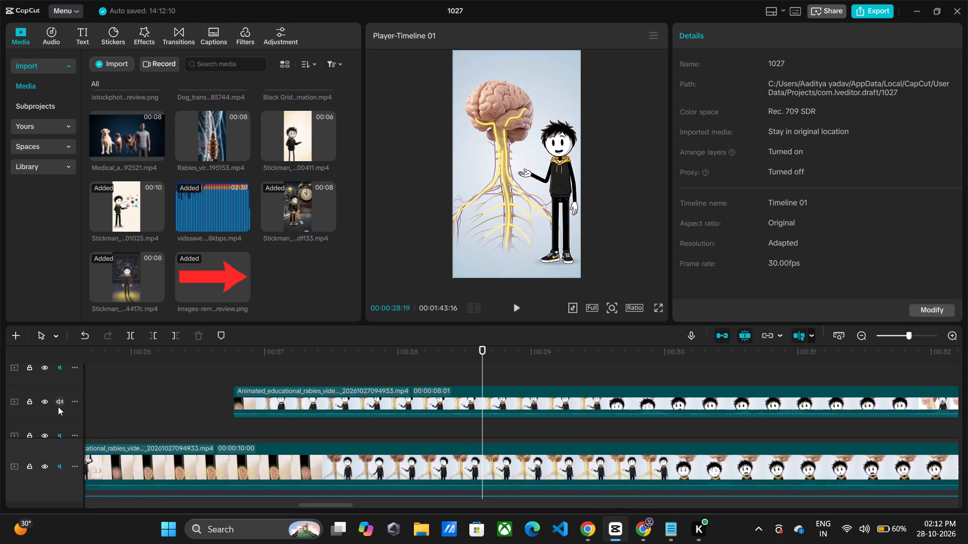
pyautogui.click(58, 406)
# Split the rabbies.wav narration at about 00:00:32:22, trim the silence after the cut, and close the gap.
pyautogui.scroll(-5, 166, 416)
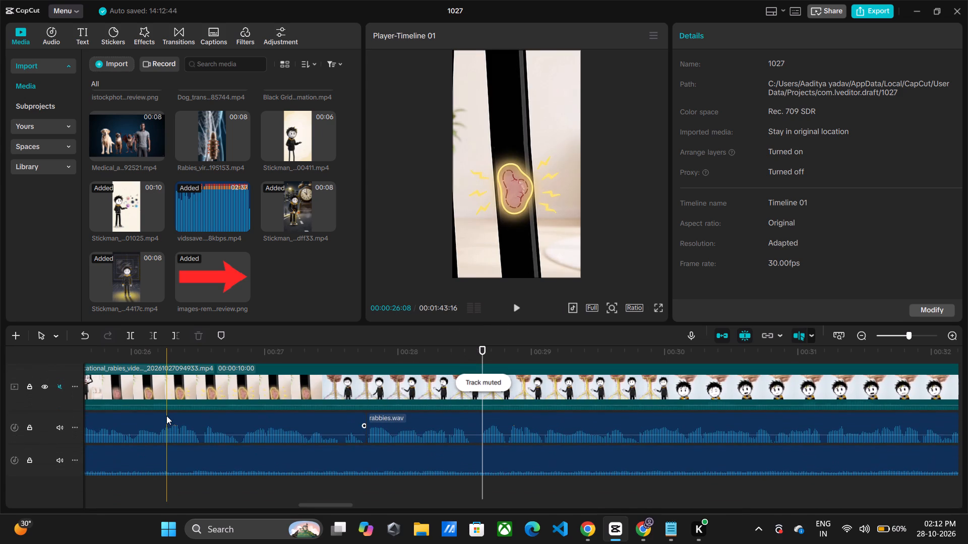
pyautogui.press('space')
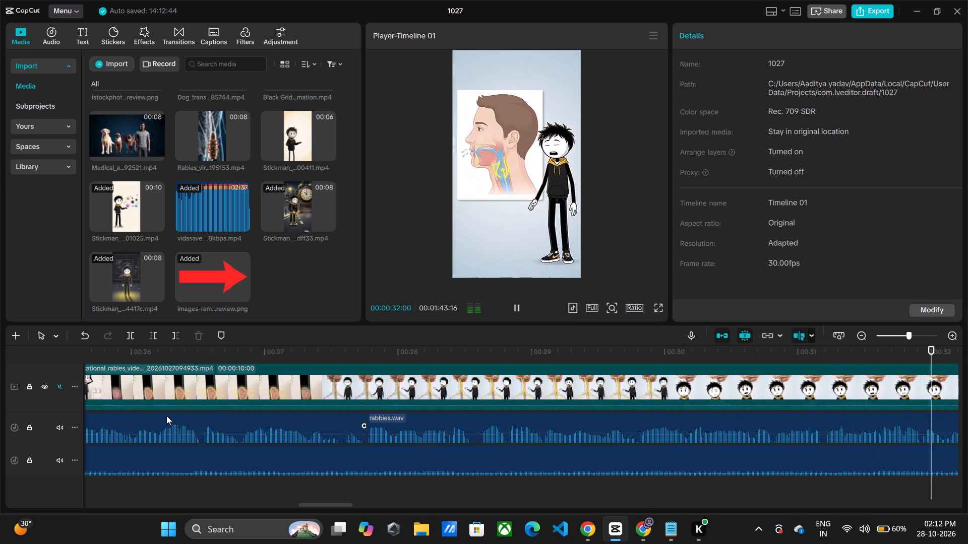
pyautogui.press('space')
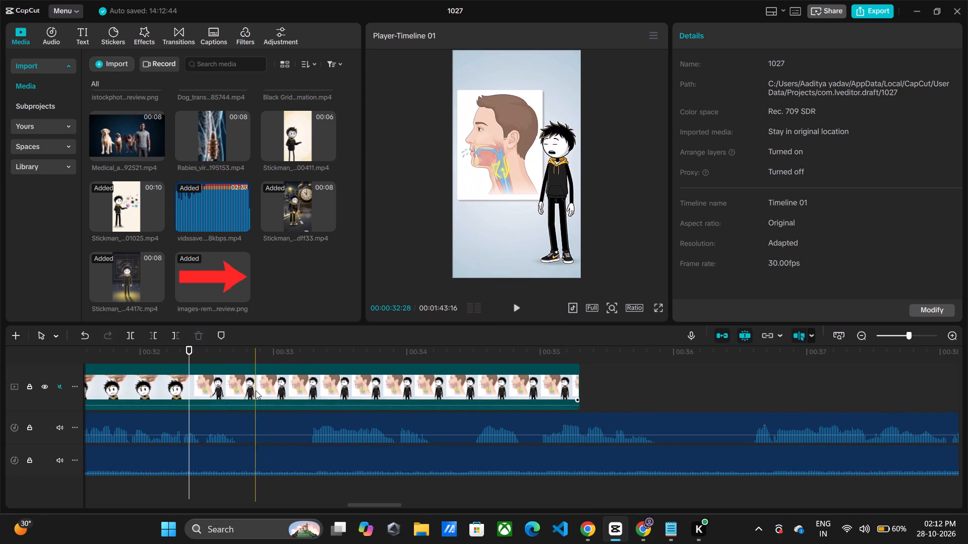
pyautogui.click(238, 423)
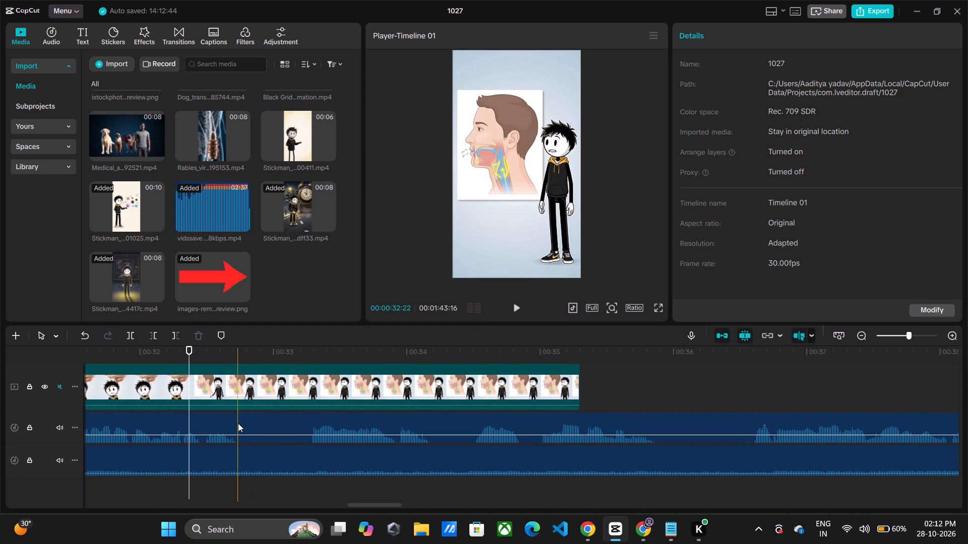
pyautogui.hotkey('ctrl', 'b')
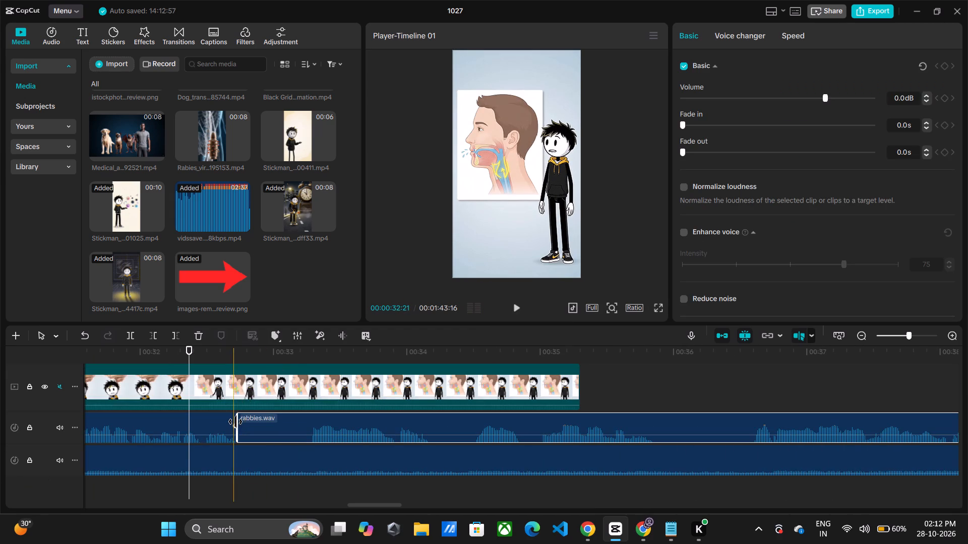
pyautogui.moveTo(235, 422); pyautogui.dragTo(313, 477)
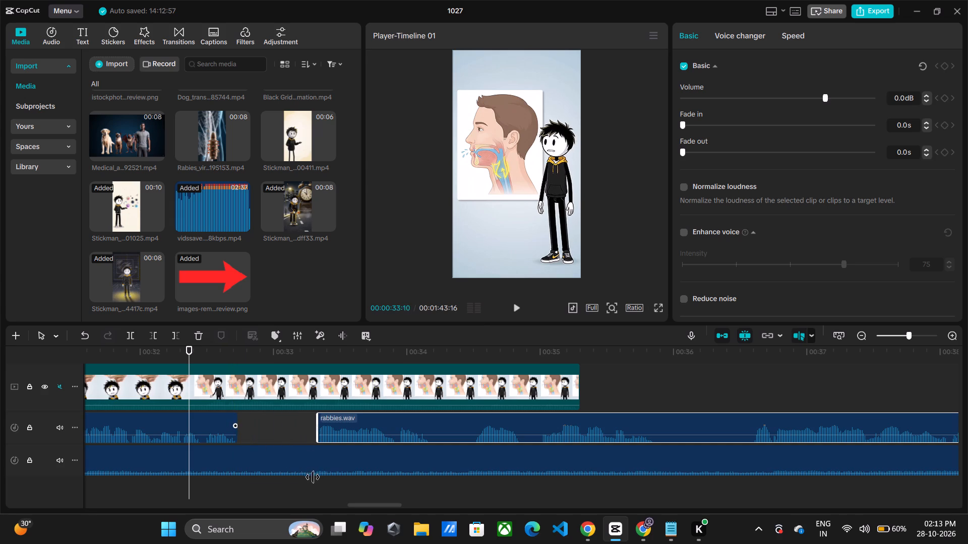
pyautogui.moveTo(313, 477); pyautogui.dragTo(309, 477)
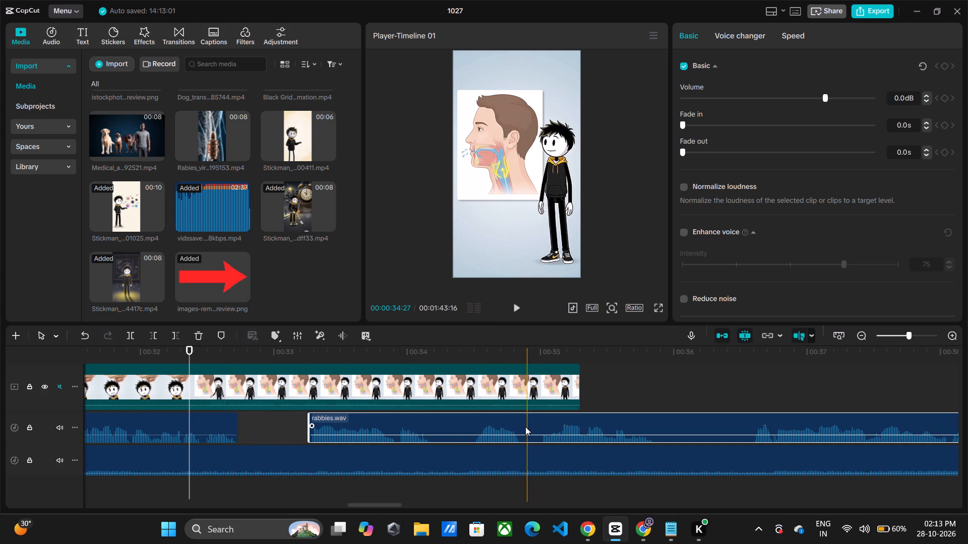
pyautogui.moveTo(525, 426); pyautogui.dragTo(455, 427)
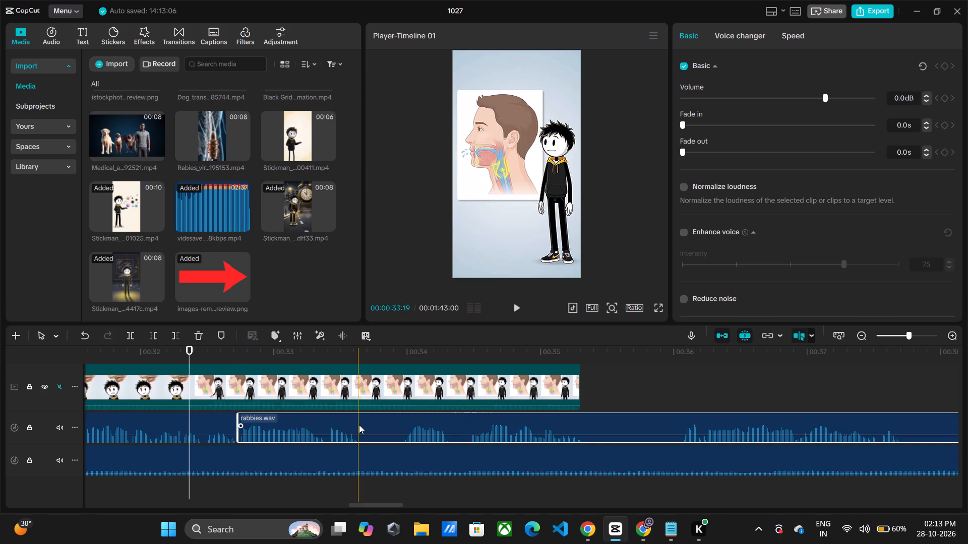
# Split the narration at about 00:00:33:20, trim the silent start of the remainder, and join it to the preceding segment.
pyautogui.hotkey('ctrl', 'b')
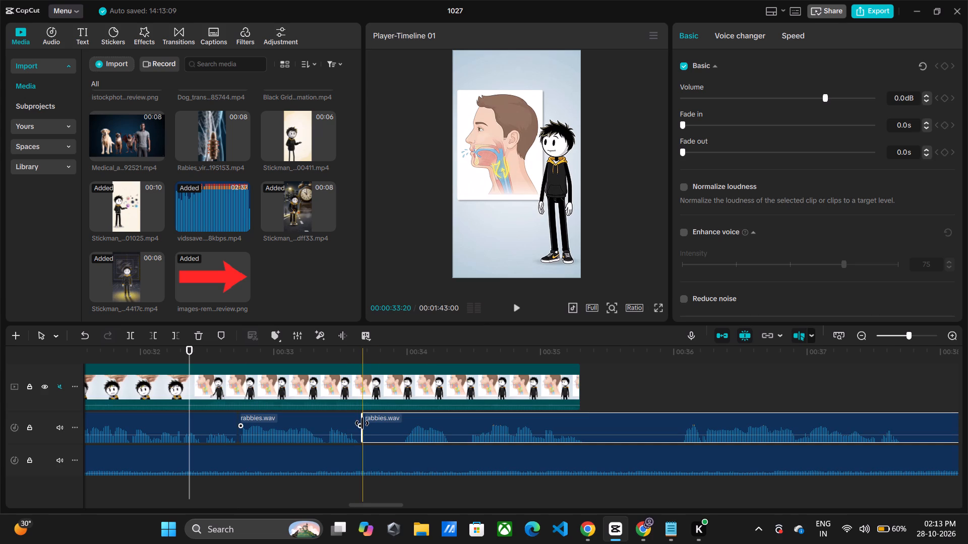
pyautogui.moveTo(362, 423); pyautogui.dragTo(405, 460)
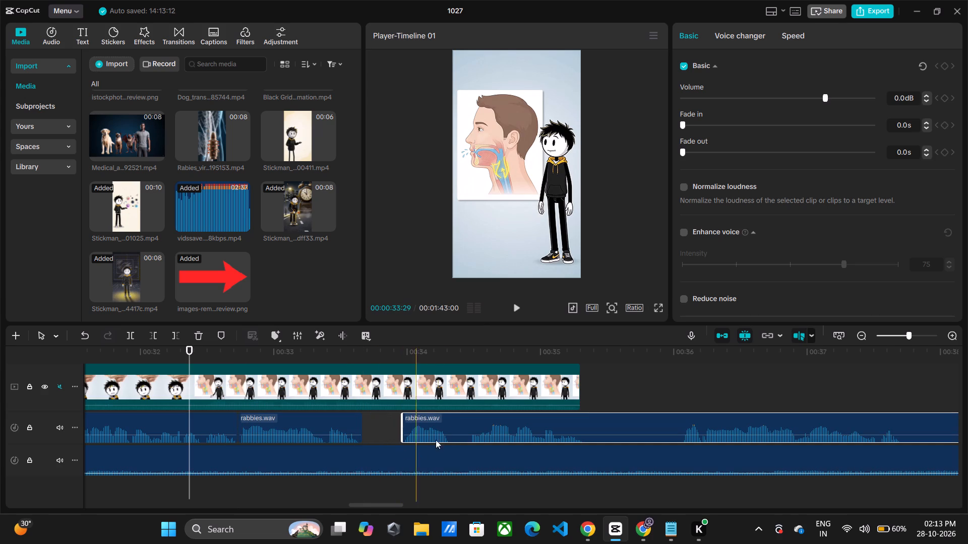
pyautogui.moveTo(468, 424); pyautogui.dragTo(430, 425)
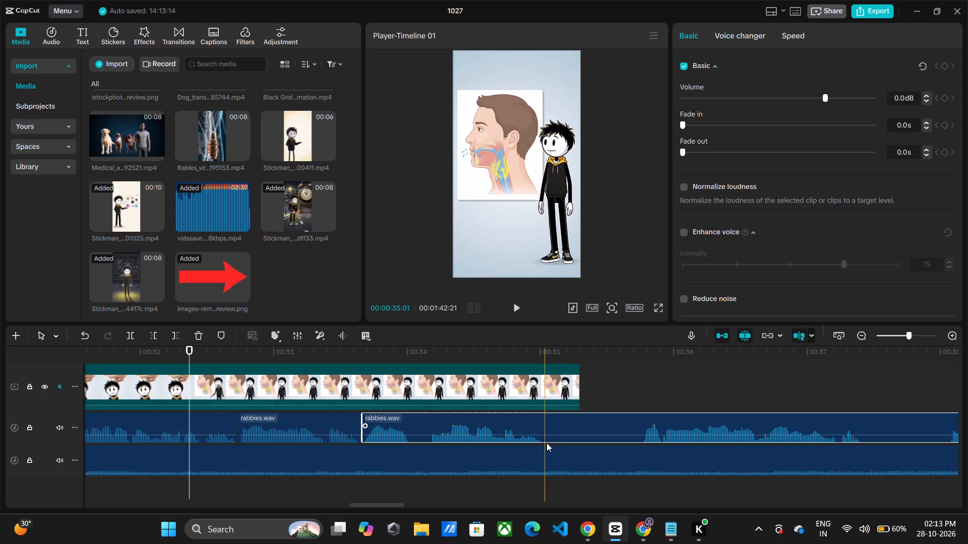
# Split the narration at about 00:00:35:01, trim the silence up to the following speech, and close the gap.
pyautogui.hotkey('ctrl', 'b')
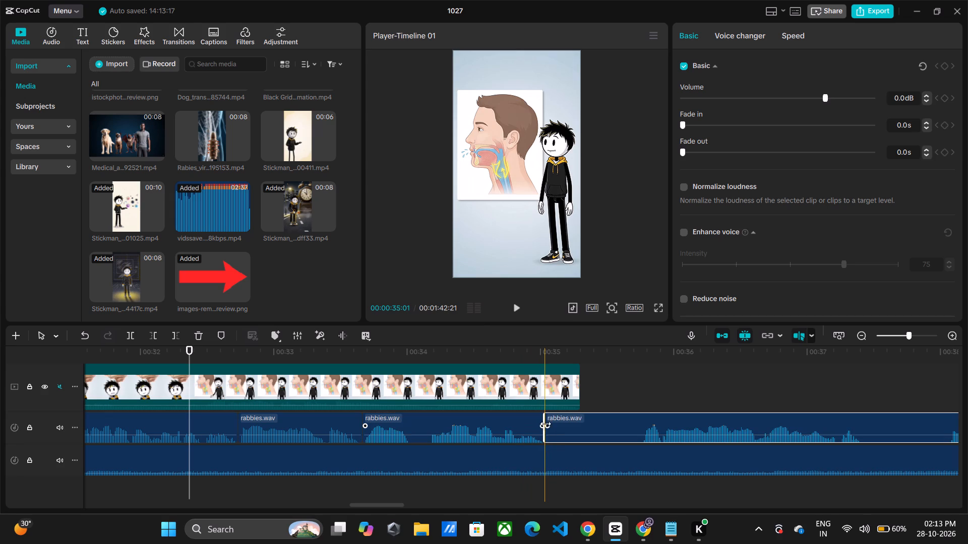
pyautogui.moveTo(543, 419); pyautogui.dragTo(634, 453)
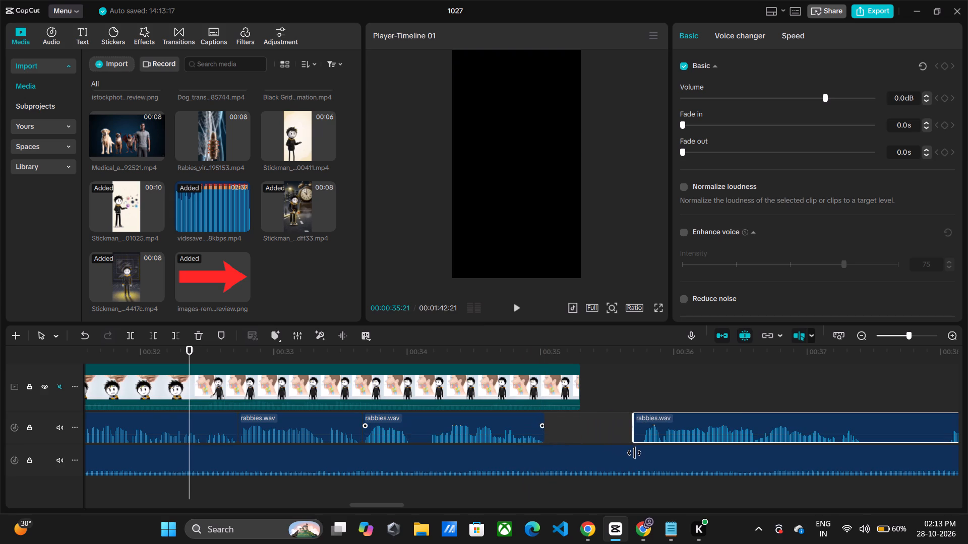
pyautogui.moveTo(634, 453); pyautogui.dragTo(638, 455)
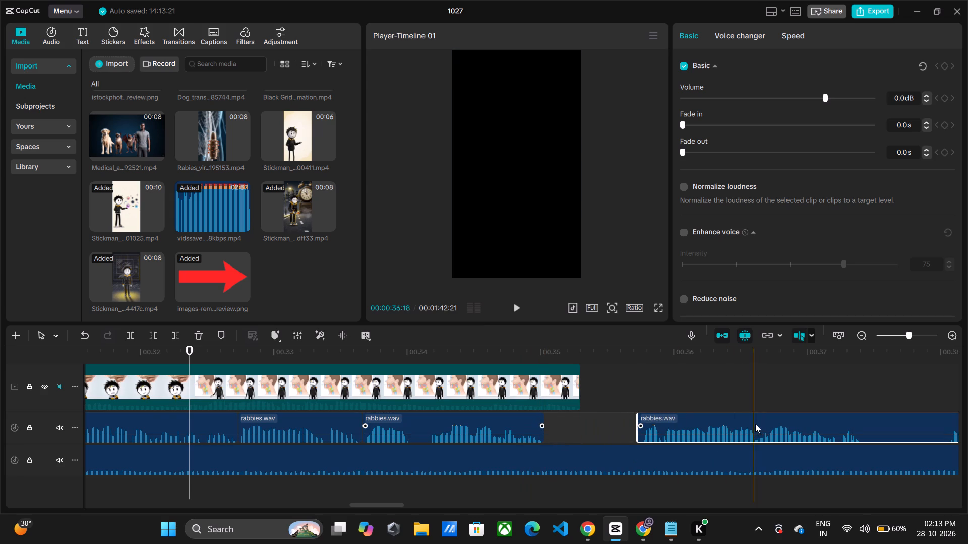
pyautogui.moveTo(755, 424); pyautogui.dragTo(659, 423)
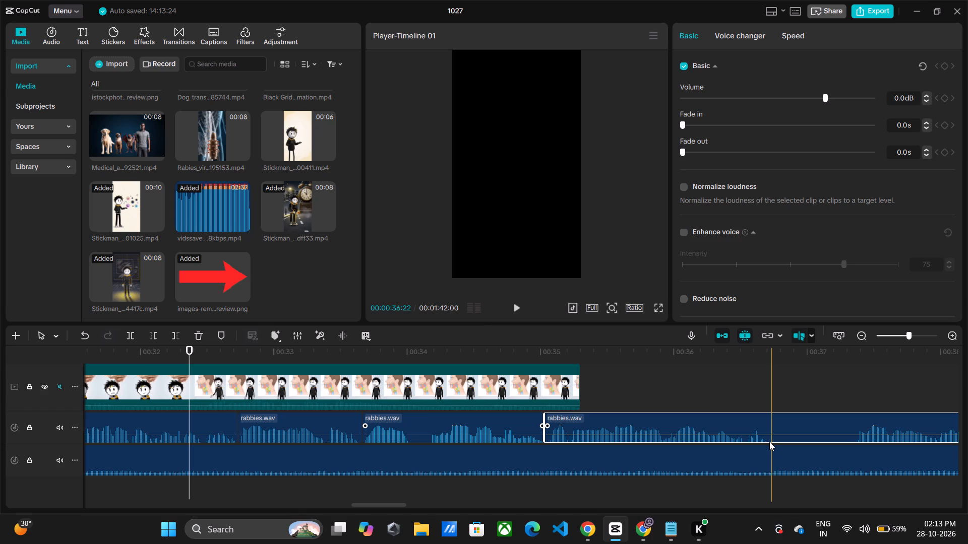
# Split the narration at about 00:00:36:22, trim the silence, close the gap against the previous segment, and play on from there.
pyautogui.hotkey('ctrl', 'b')
pyautogui.moveTo(769, 417); pyautogui.dragTo(853, 460)
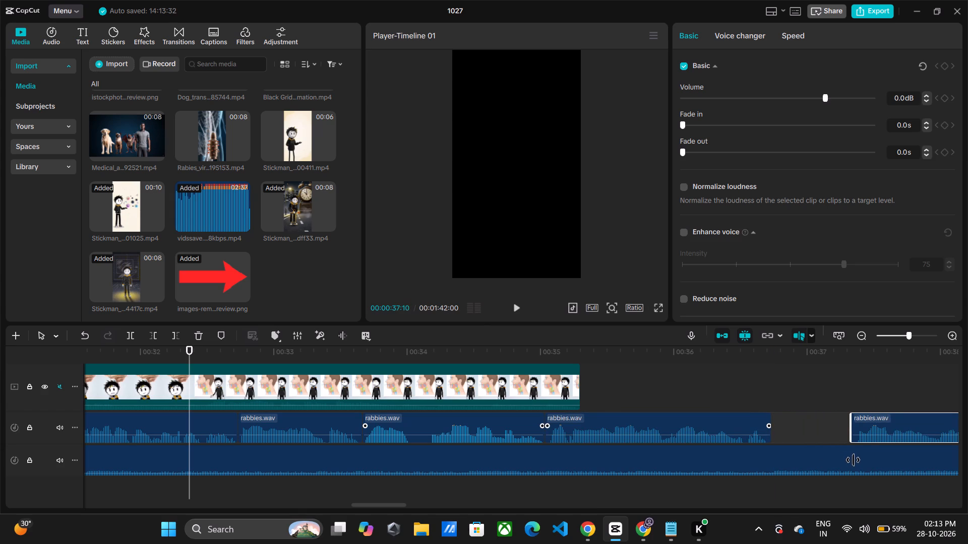
pyautogui.moveTo(853, 460); pyautogui.dragTo(856, 461)
pyautogui.moveTo(917, 420); pyautogui.dragTo(899, 420)
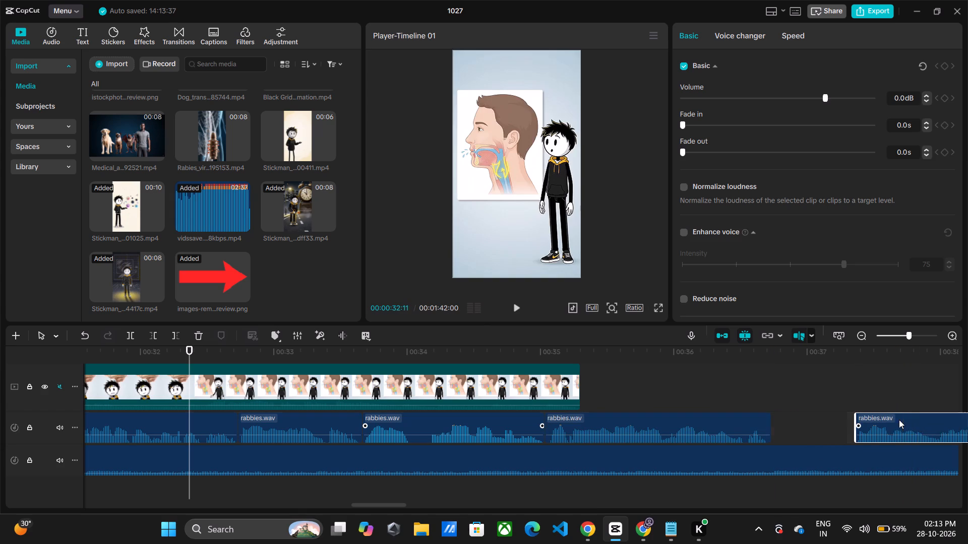
pyautogui.moveTo(899, 420); pyautogui.dragTo(832, 429)
pyautogui.press('space')
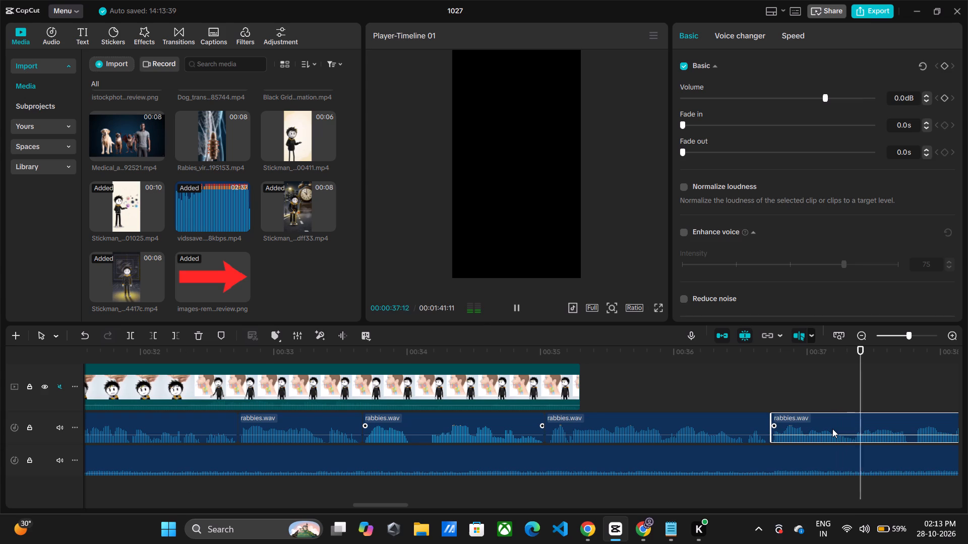
# Split the rabbies.wav narration at about 00:00:39:15, trim the silence up to the following speech, and close the gap.
pyautogui.press('space')
pyautogui.press('space')
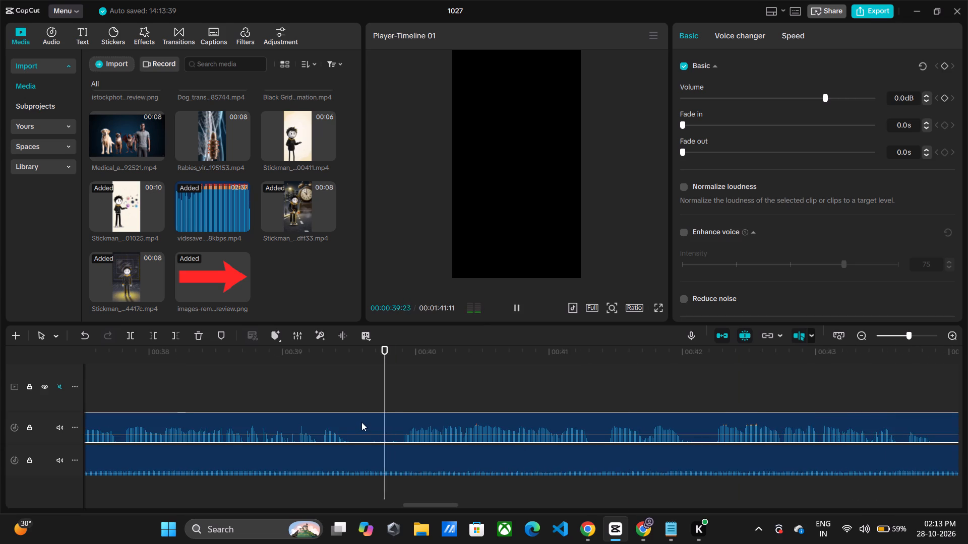
pyautogui.press('space')
pyautogui.hotkey('ctrl', 'b')
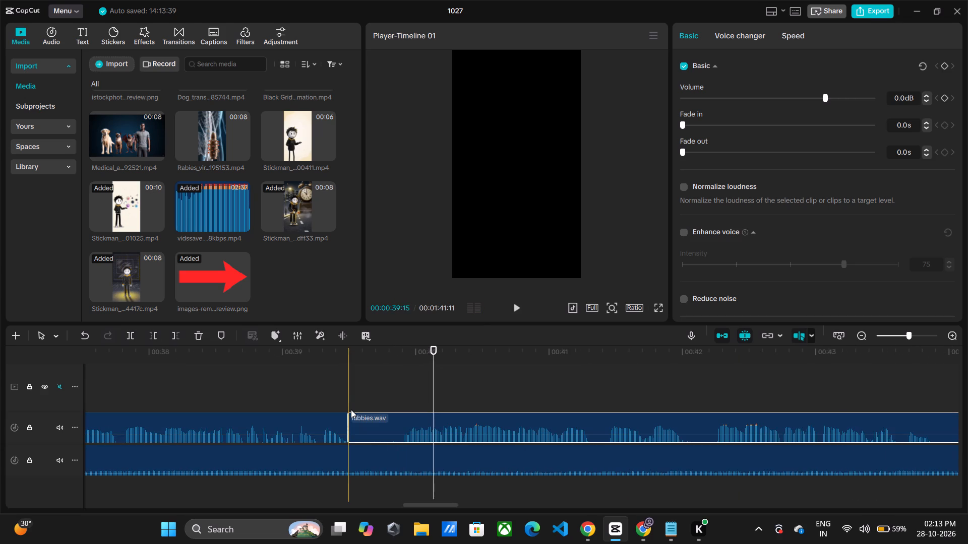
pyautogui.moveTo(351, 435); pyautogui.dragTo(393, 454)
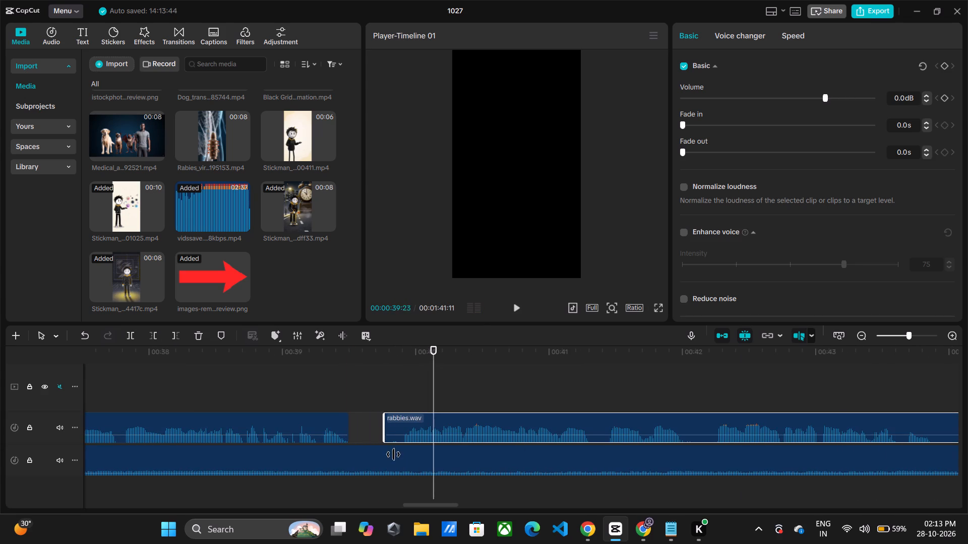
pyautogui.moveTo(393, 454); pyautogui.dragTo(406, 460)
pyautogui.moveTo(466, 418); pyautogui.dragTo(415, 424)
# Play on, split the narration at about 00:00:43:14, trim the silence up to 00:00:44:04, and close the gap.
pyautogui.press('space')
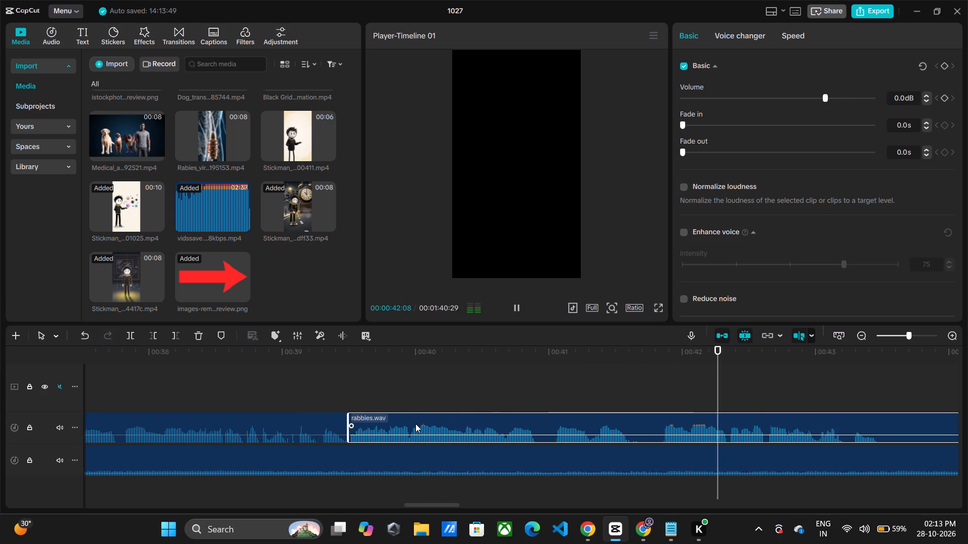
pyautogui.press('space')
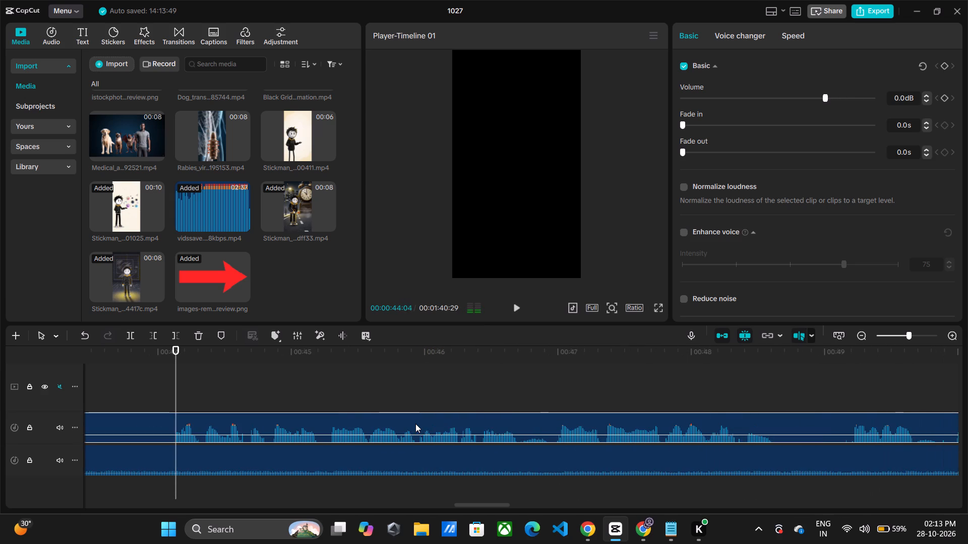
pyautogui.hscroll(1, 289, 370)
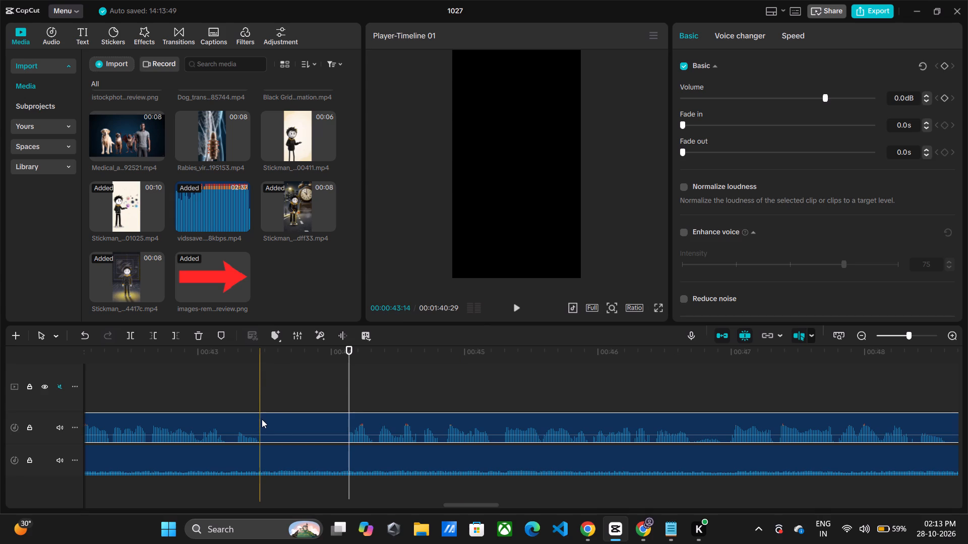
pyautogui.hotkey('ctrl', 'b')
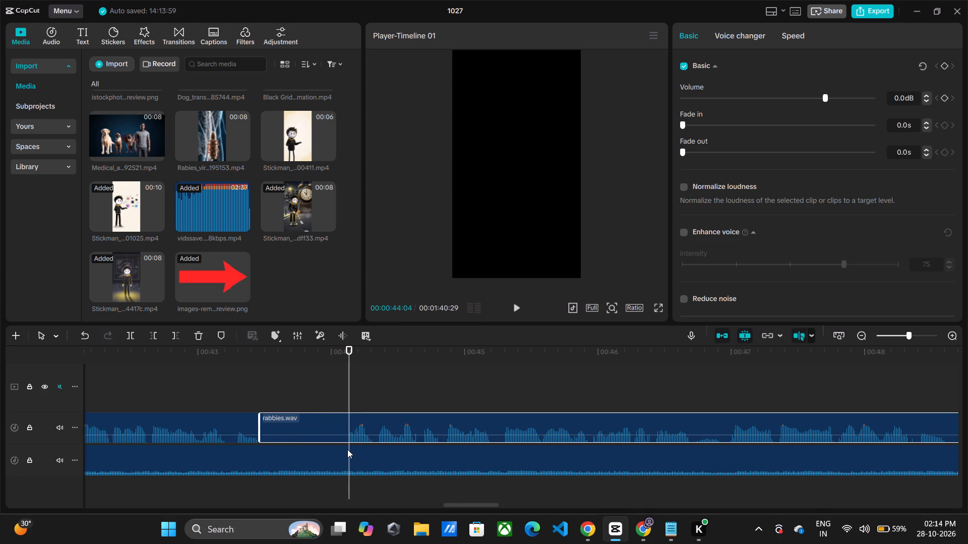
pyautogui.press('q')
pyautogui.moveTo(390, 420); pyautogui.dragTo(306, 423)
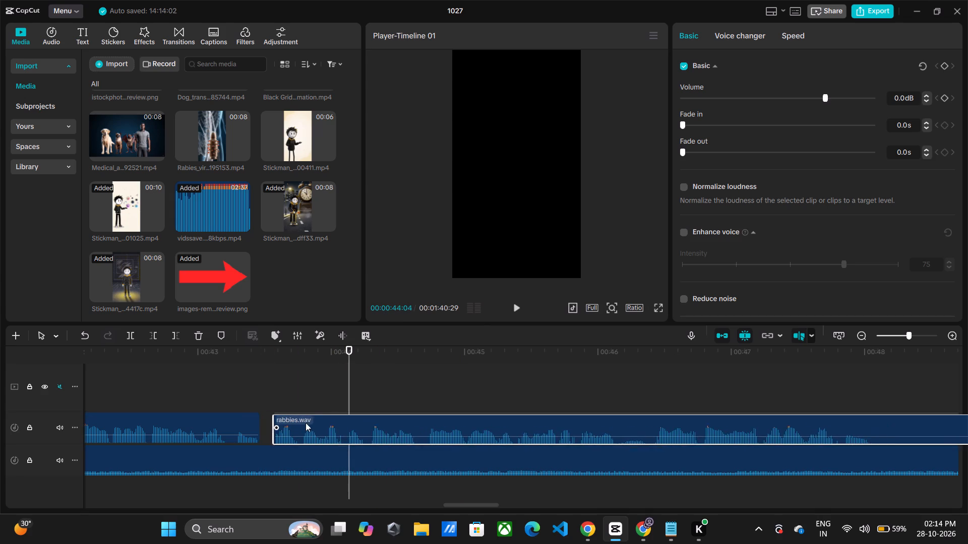
pyautogui.moveTo(306, 423); pyautogui.dragTo(301, 423)
# Split the narration at about 00:00:47:29, trim the silence up to about 00:00:48:16, and join the remainder to the preceding segment.
pyautogui.press('space')
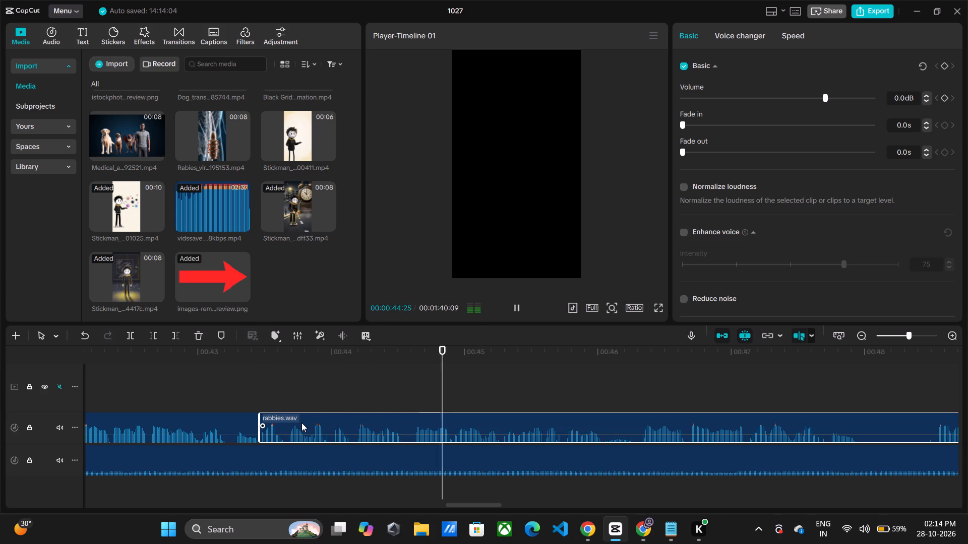
pyautogui.press('space')
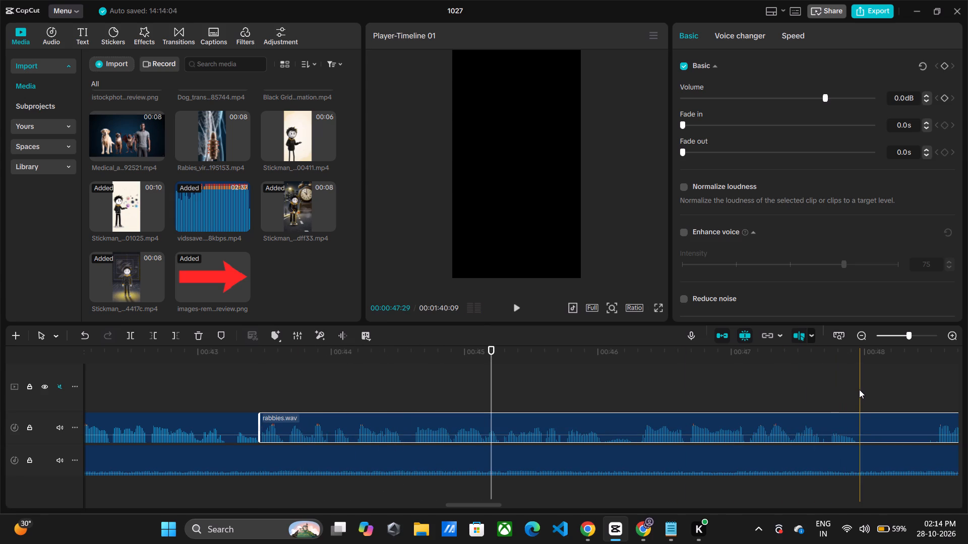
pyautogui.hotkey('ctrl', 'b')
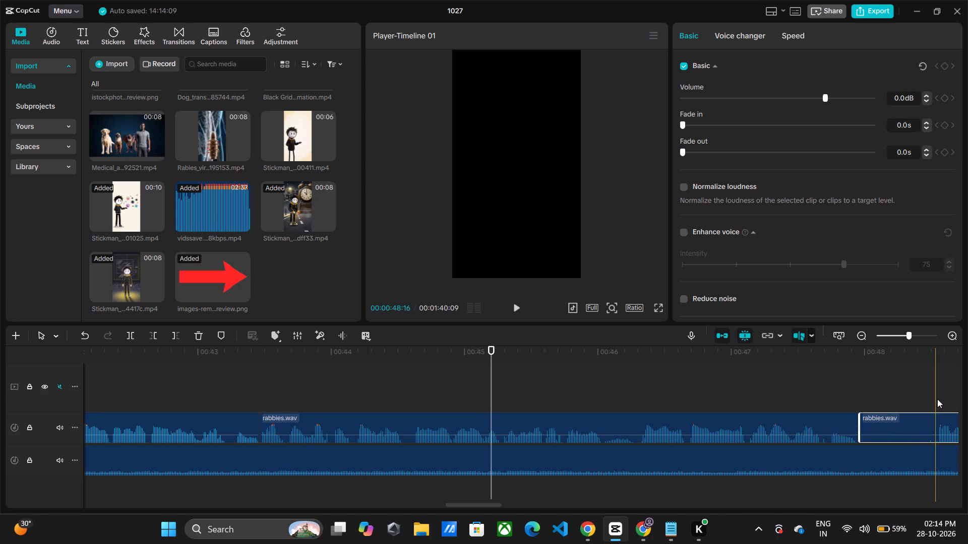
pyautogui.press('q')
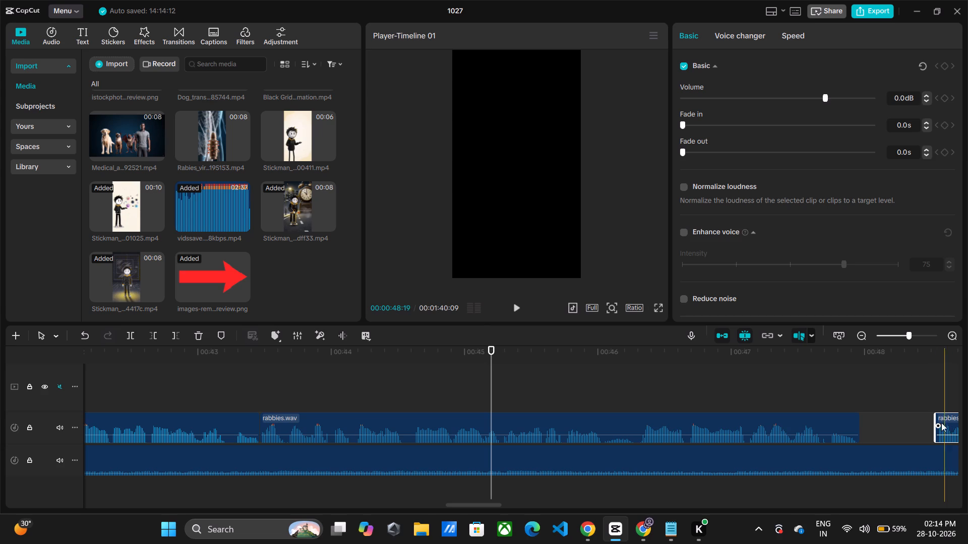
pyautogui.moveTo(950, 428); pyautogui.dragTo(933, 429)
pyautogui.moveTo(933, 429); pyautogui.dragTo(876, 432)
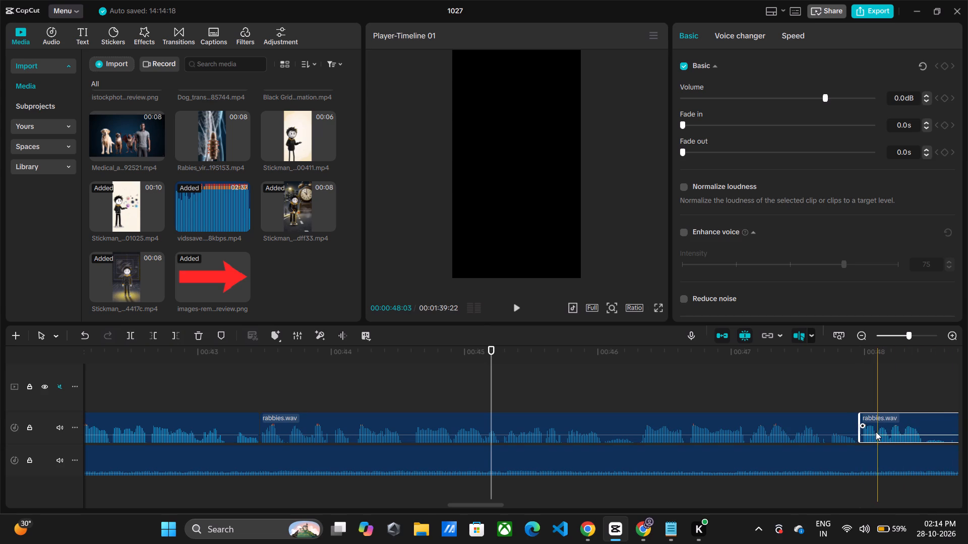
# Split the narration at about 00:00:52:20, trim the silence up to about 00:00:53:10, and close the gap.
pyautogui.click(850, 379)
pyautogui.press('space')
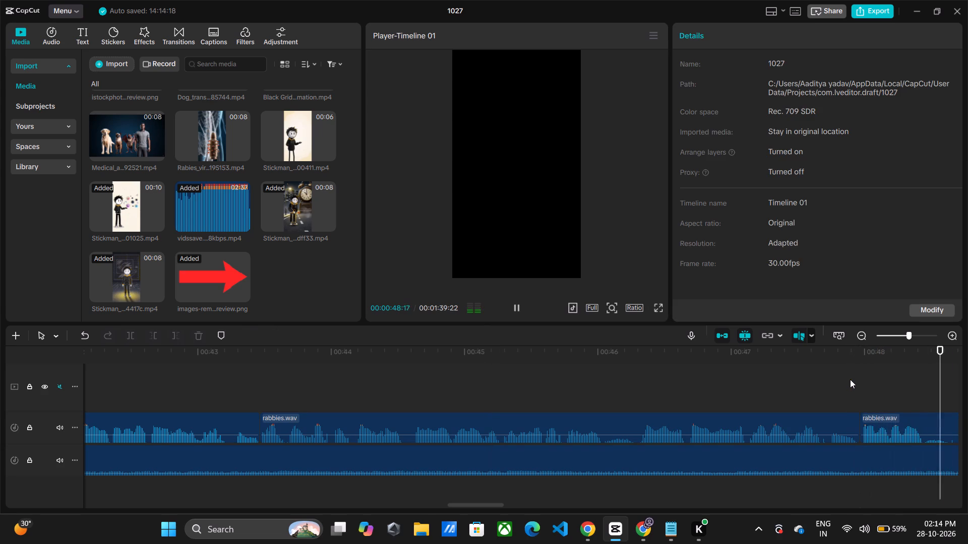
pyautogui.press('space')
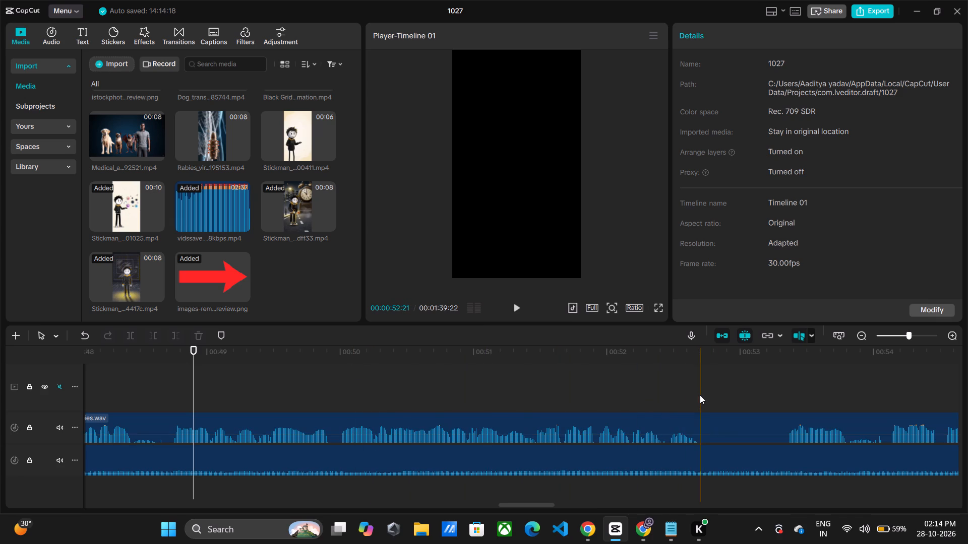
pyautogui.click(696, 425)
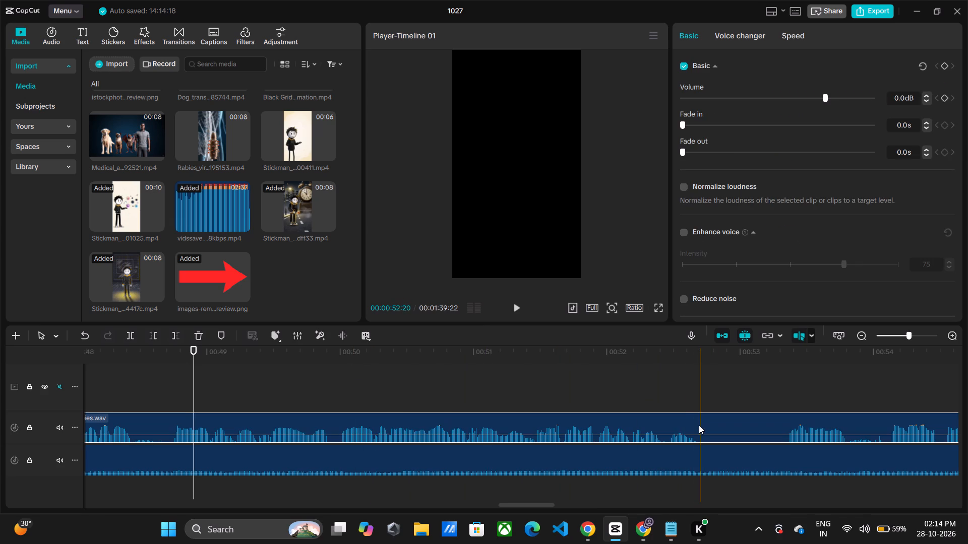
pyautogui.hotkey('ctrl', 'b')
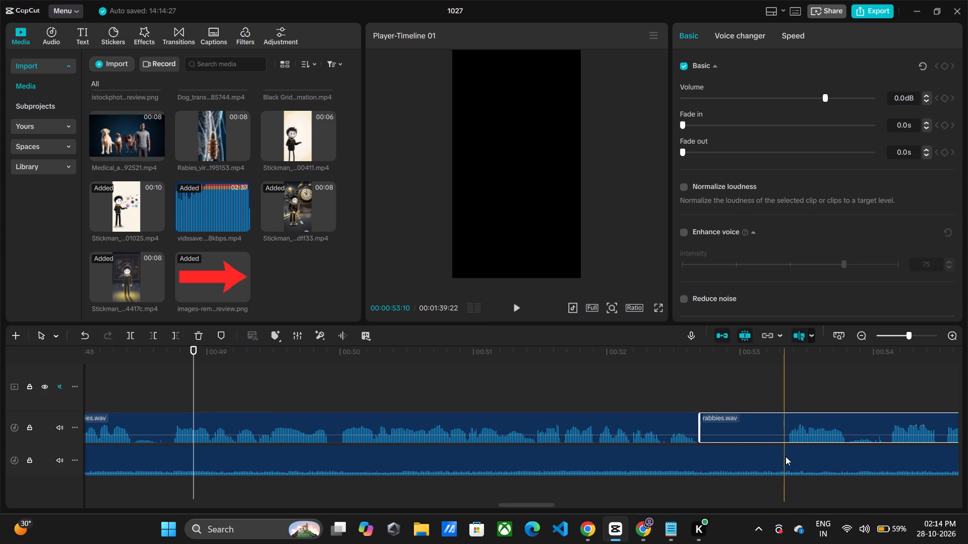
pyautogui.press('q')
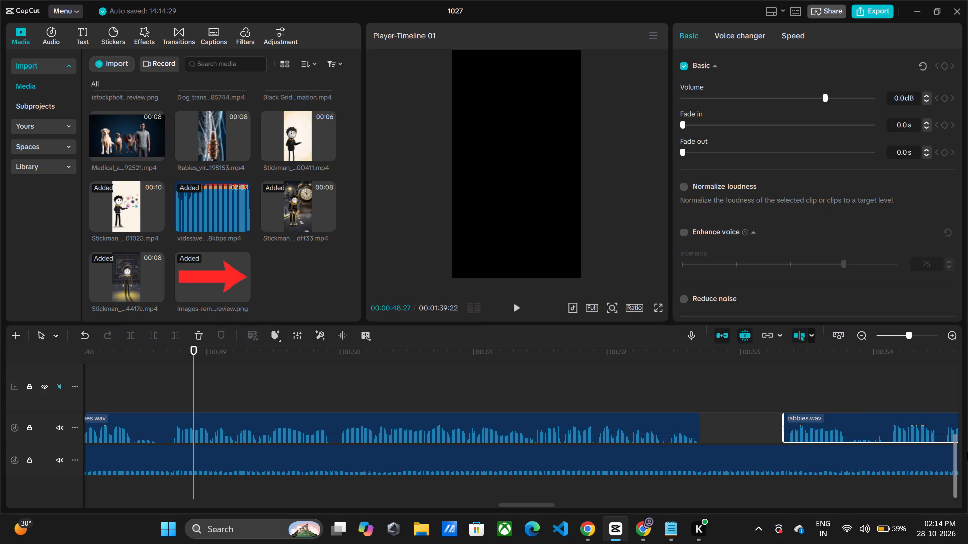
pyautogui.moveTo(933, 423); pyautogui.dragTo(849, 426)
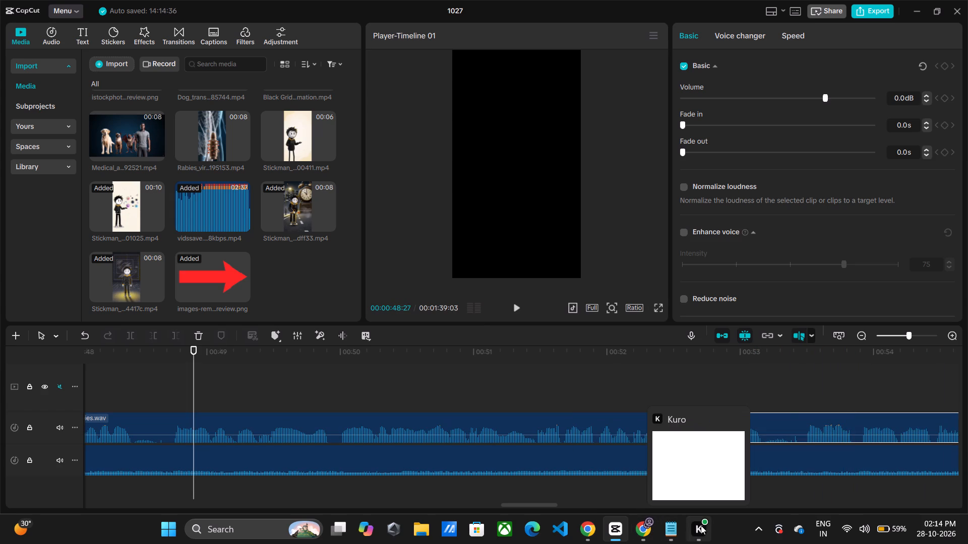
# Split the narration at about 00:00:55:05, trim the silence up to about 00:00:55:15, and close the gap against the previous segment.
pyautogui.press('space')
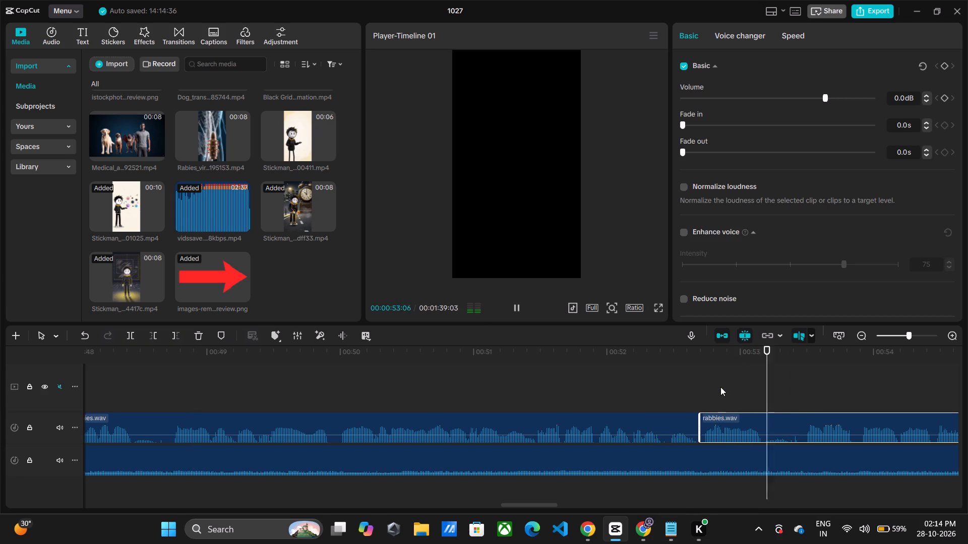
pyautogui.press('space')
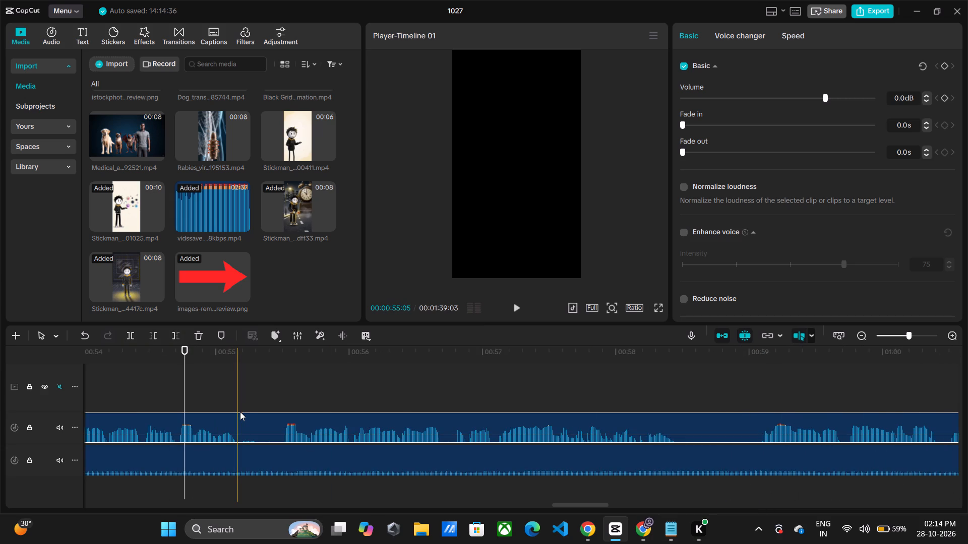
pyautogui.hotkey('ctrl', 'b')
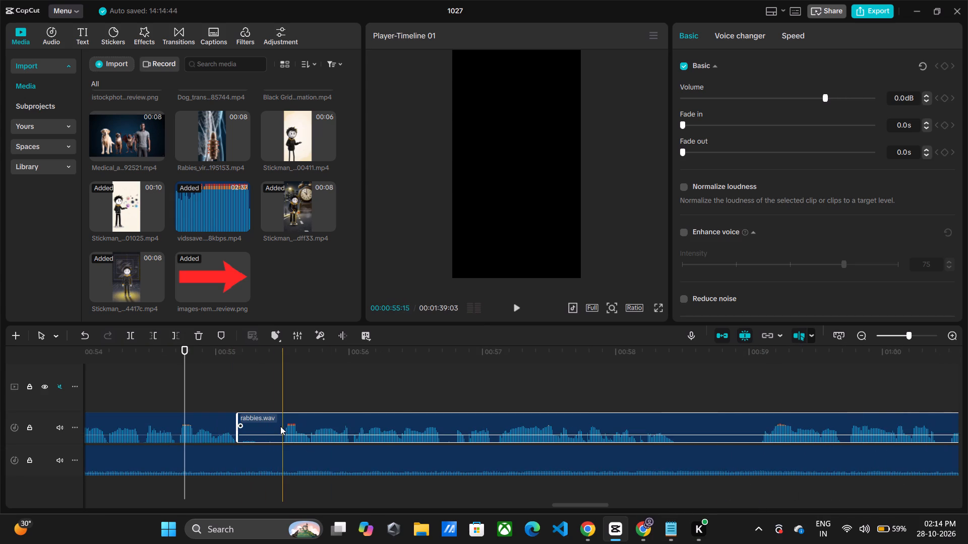
pyautogui.press('q')
pyautogui.moveTo(345, 427); pyautogui.dragTo(323, 428)
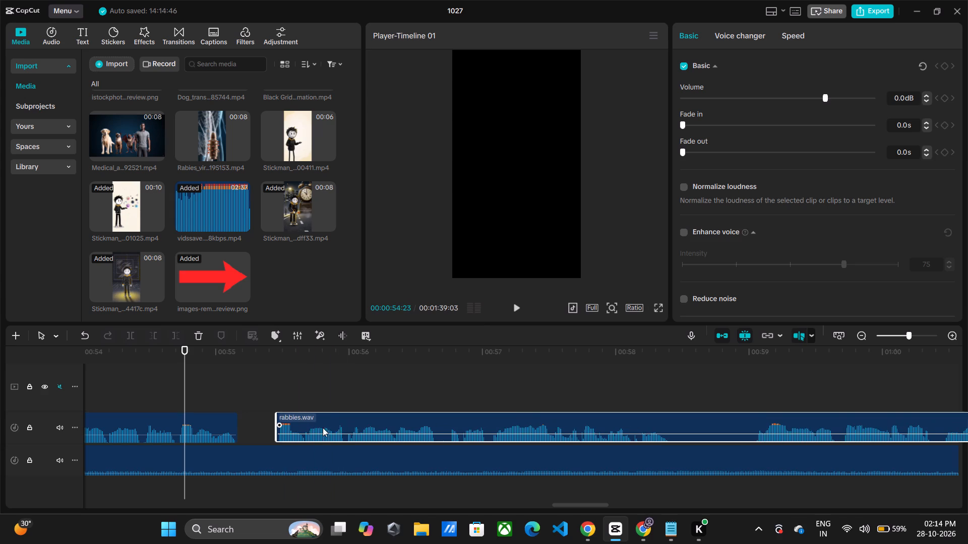
pyautogui.moveTo(323, 428); pyautogui.dragTo(291, 434)
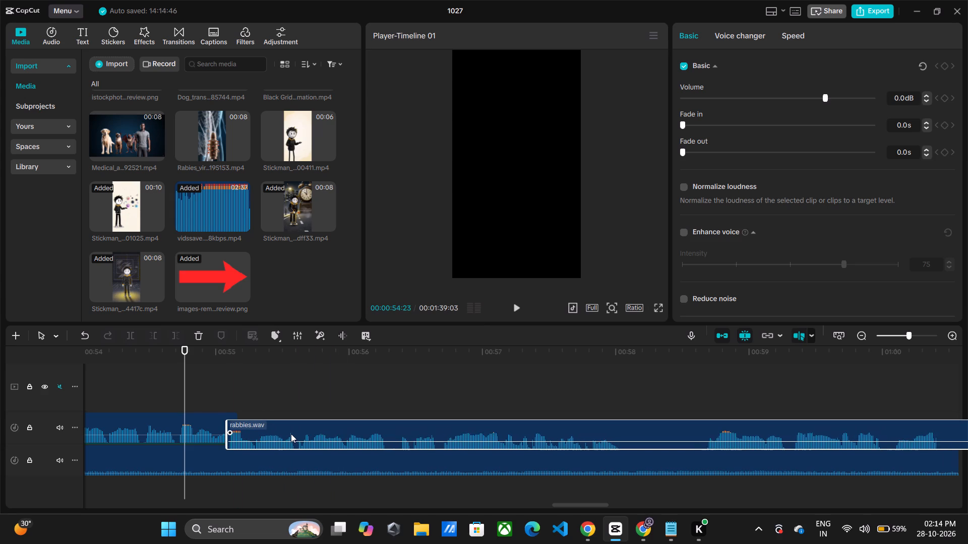
pyautogui.moveTo(291, 434); pyautogui.dragTo(301, 433)
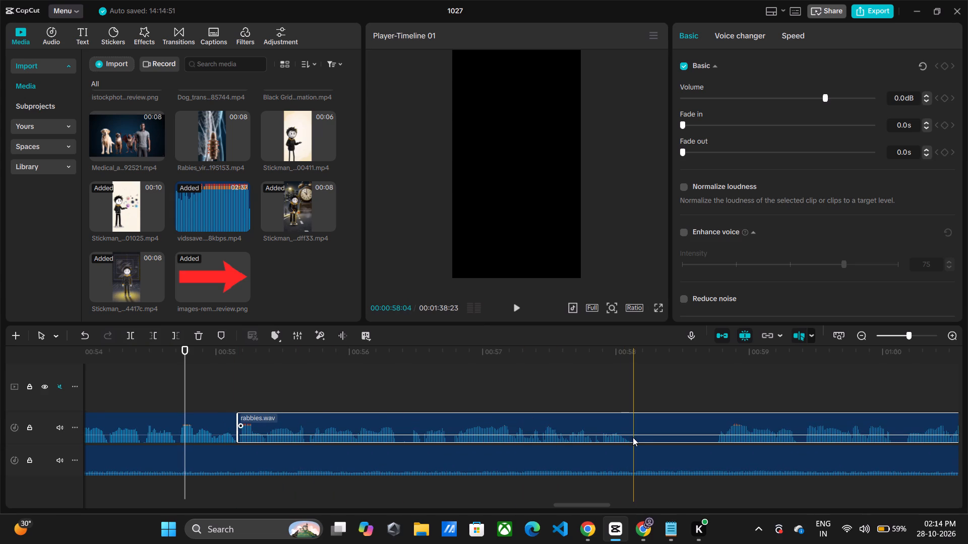
# Split the narration at about 00:00:58:04, trim the silence before the following speech, and close the gap.
pyautogui.hotkey('ctrl', 'b')
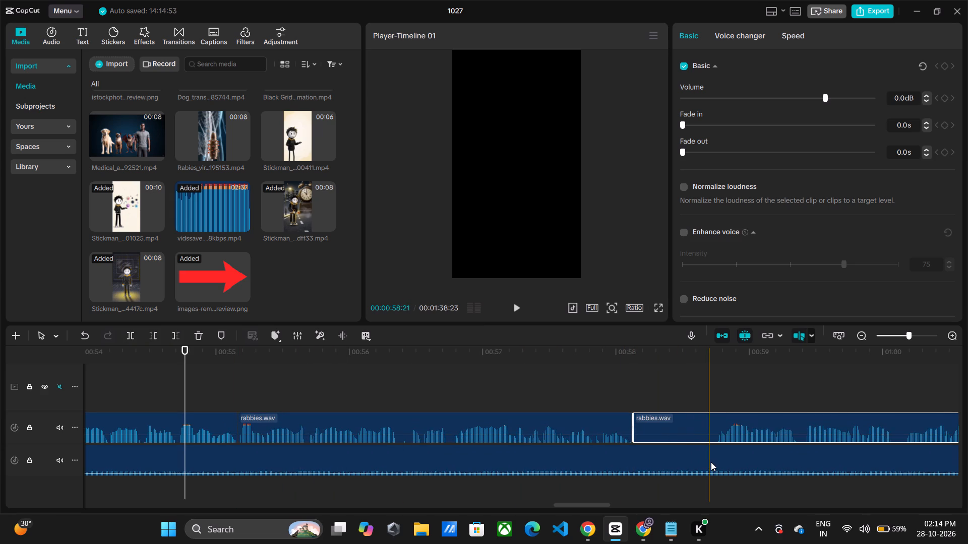
pyautogui.press('q')
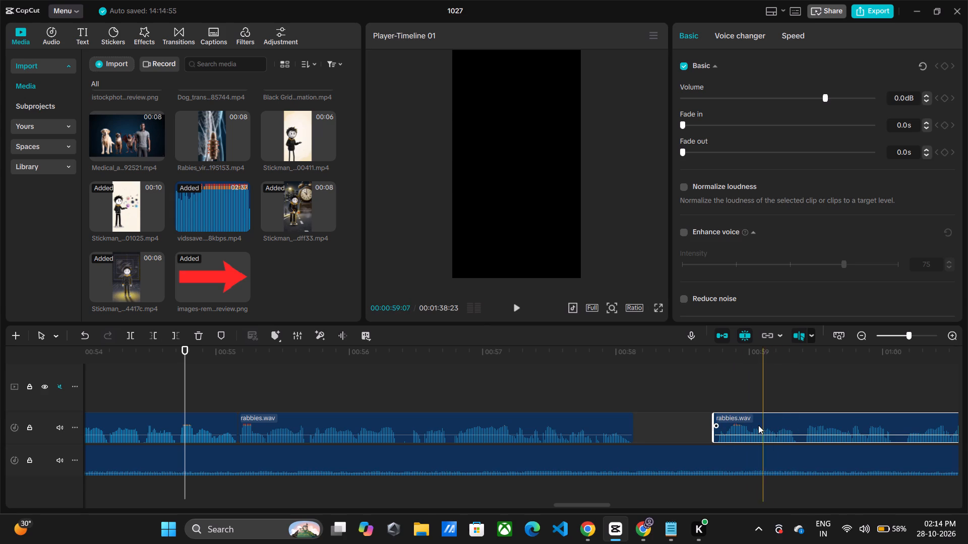
pyautogui.moveTo(810, 419); pyautogui.dragTo(743, 426)
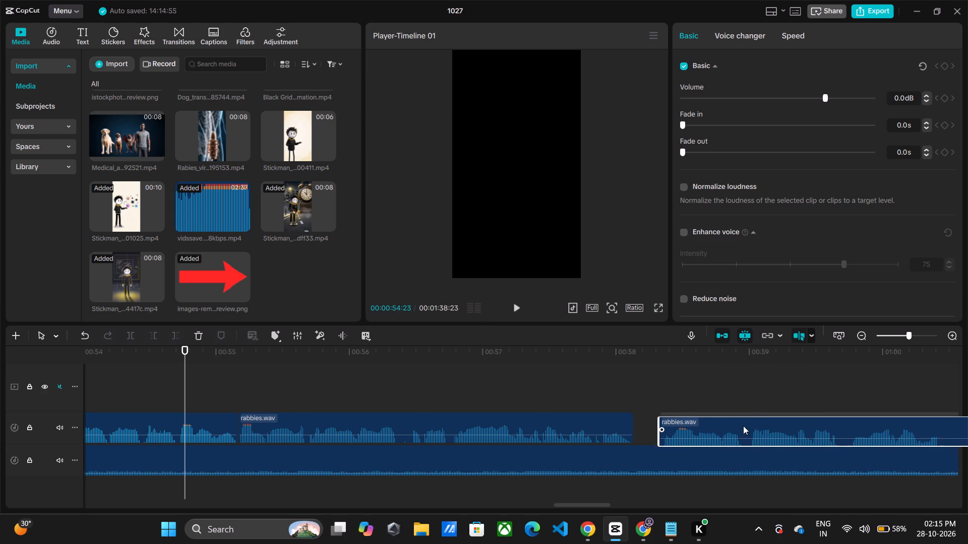
pyautogui.moveTo(743, 426); pyautogui.dragTo(730, 427)
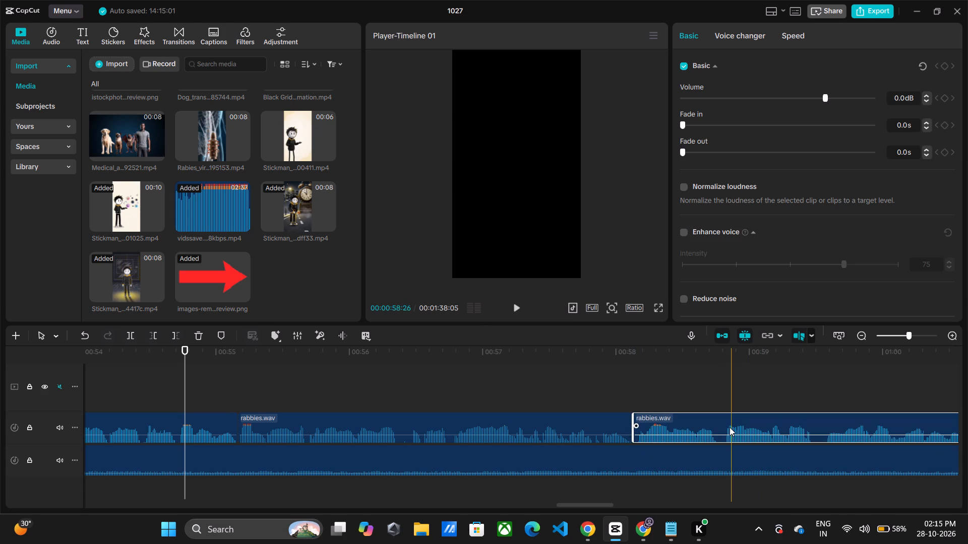
# Play on, split the narration at about 00:01:00:23, and trim the silent start of the remainder up to about 00:01:01:07.
pyautogui.press('space')
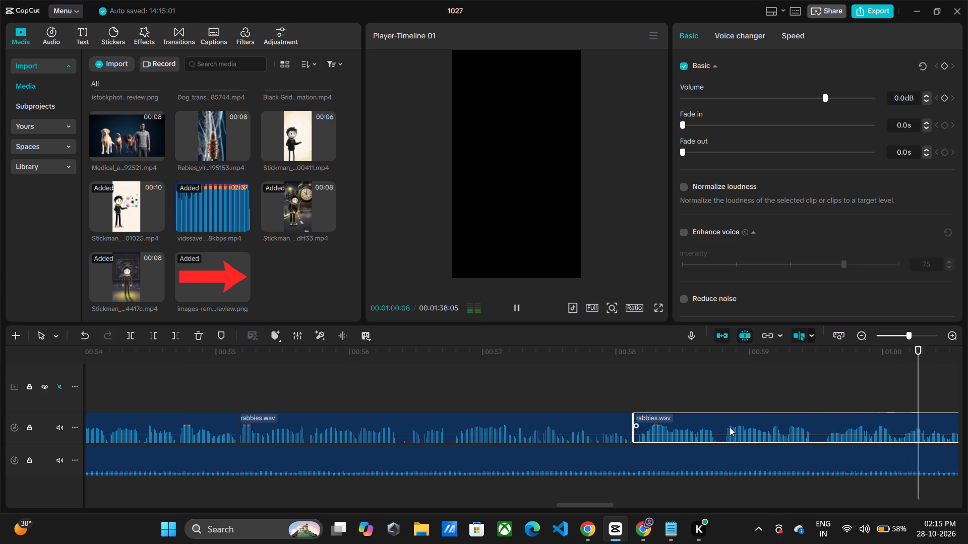
pyautogui.press('space')
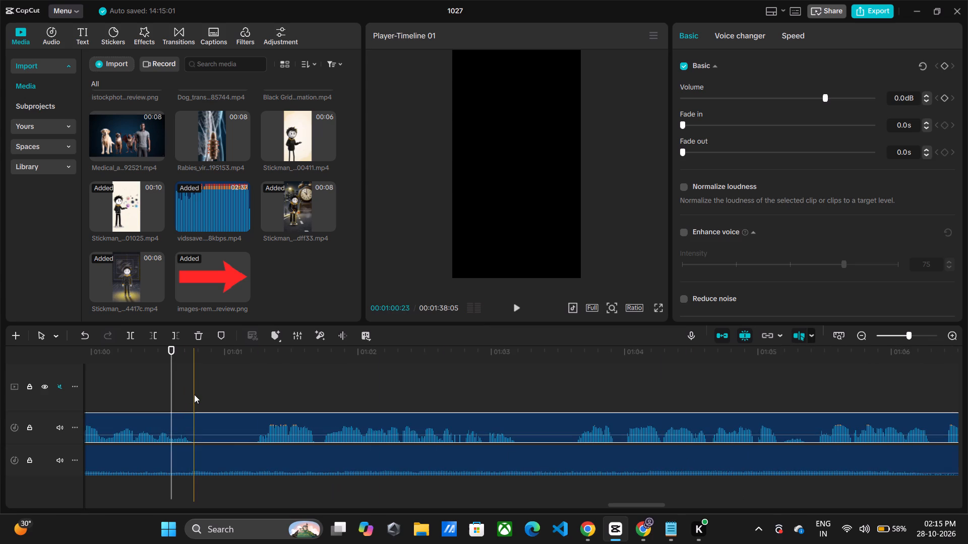
pyautogui.hotkey('ctrl', 'b')
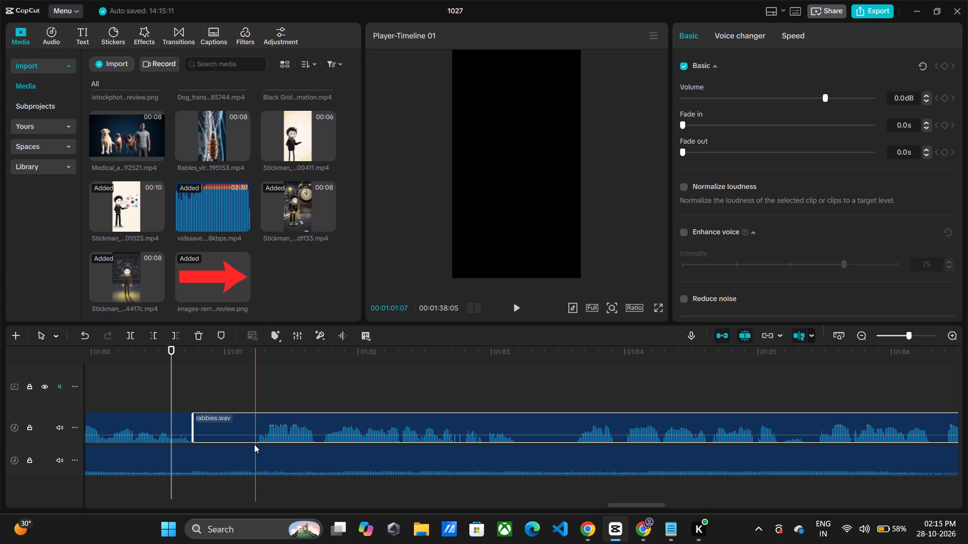
pyautogui.press('q')
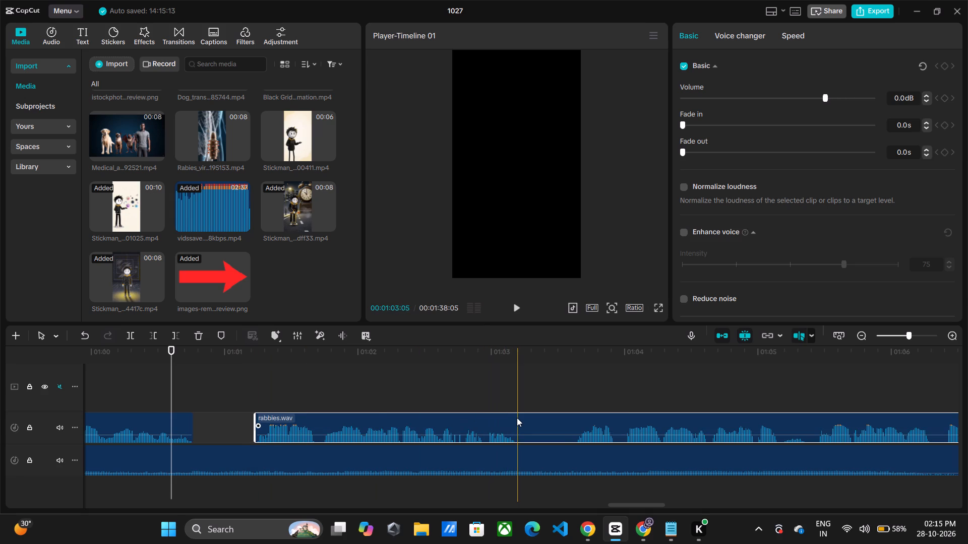
# Split the narration at about 00:01:03:05, trim the silence up to about 00:01:03:18, and close the gaps before both segments.
pyautogui.hotkey('ctrl', 'b')
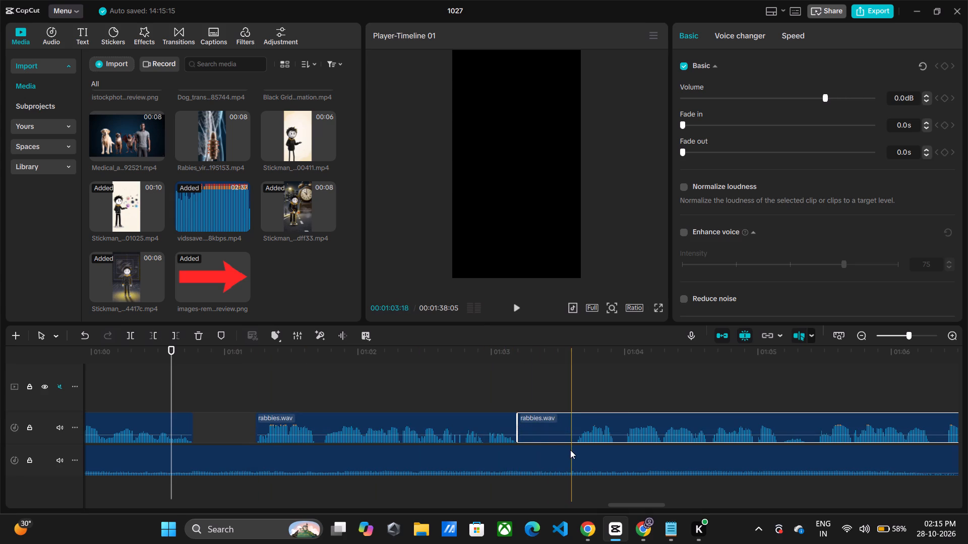
pyautogui.press('q')
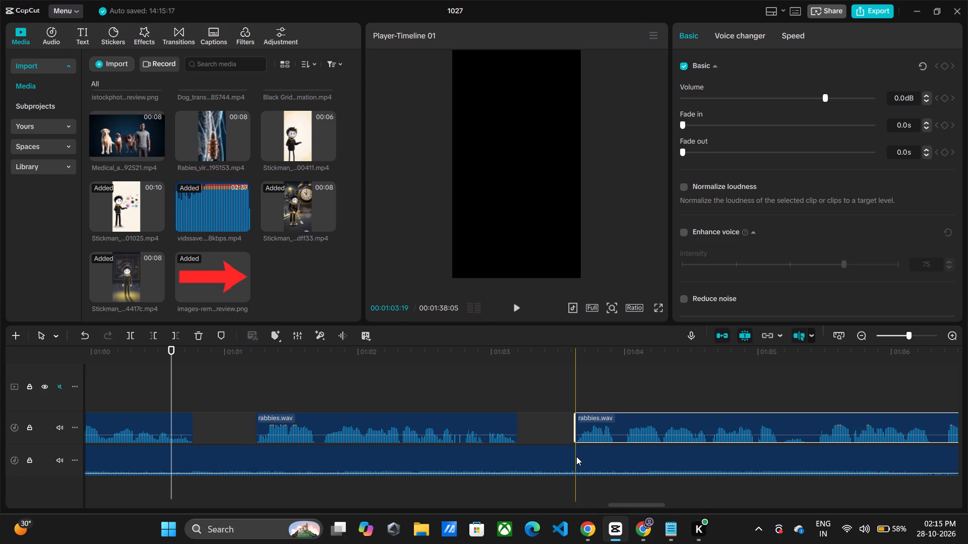
pyautogui.moveTo(412, 422); pyautogui.dragTo(351, 425)
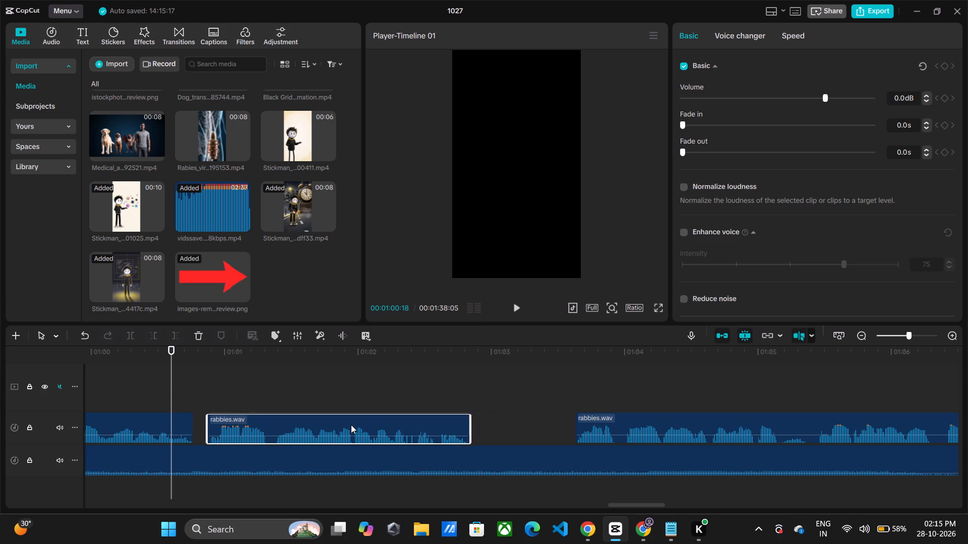
pyautogui.moveTo(351, 425); pyautogui.dragTo(349, 425)
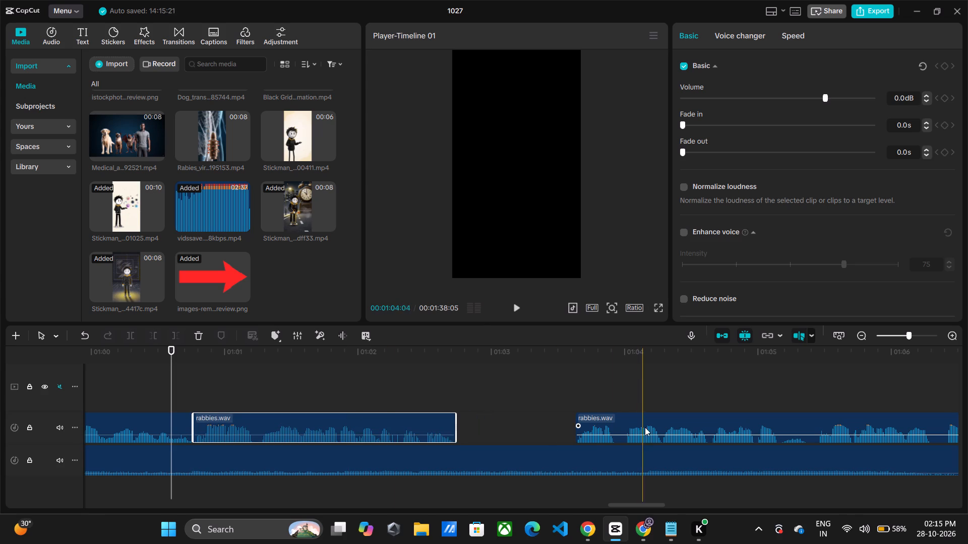
pyautogui.moveTo(644, 423); pyautogui.dragTo(521, 426)
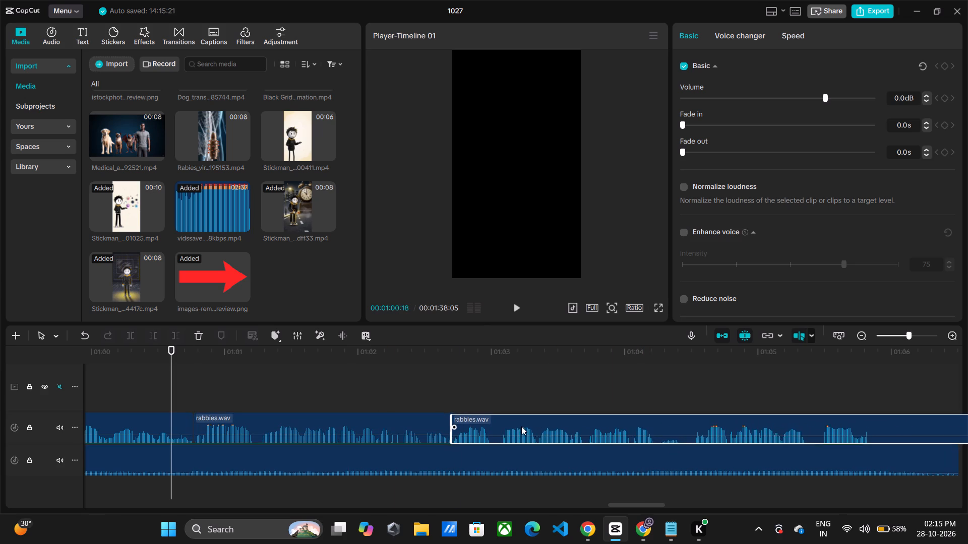
pyautogui.moveTo(521, 426); pyautogui.dragTo(528, 431)
pyautogui.moveTo(570, 424); pyautogui.dragTo(562, 427)
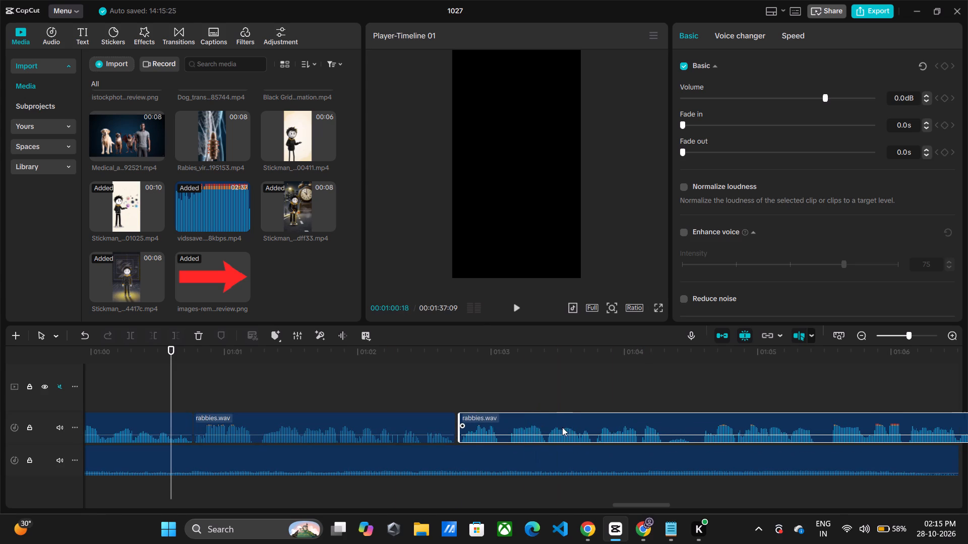
pyautogui.moveTo(562, 427); pyautogui.dragTo(562, 428)
# Play on, split the narration at about 00:01:06:28, trim the silence up to about 00:01:07:20, and close the gap.
pyautogui.press('space')
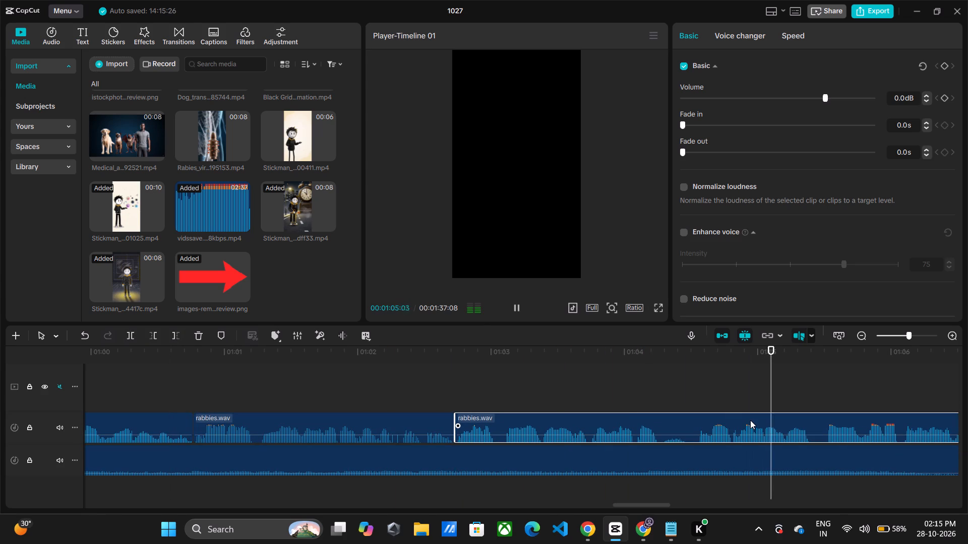
pyautogui.press('space')
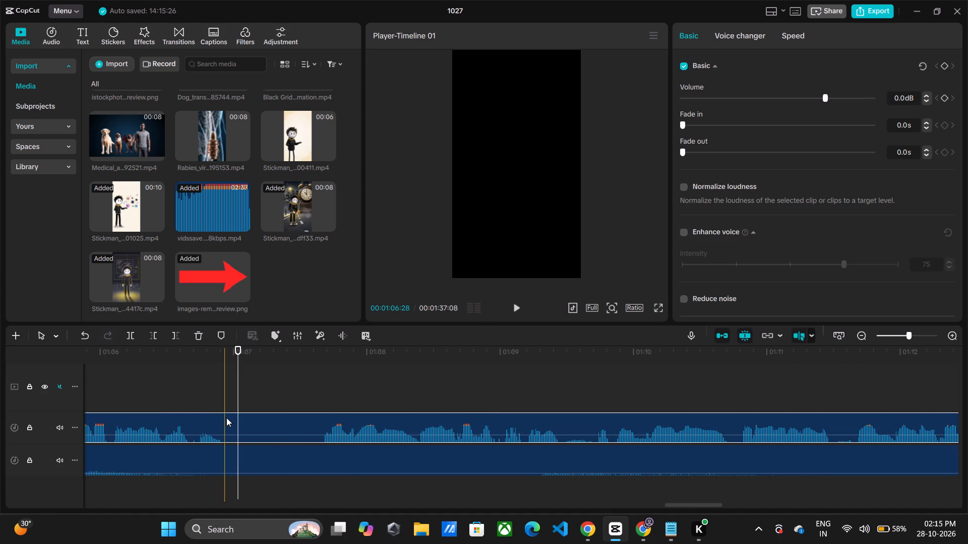
pyautogui.hotkey('ctrl', 'b')
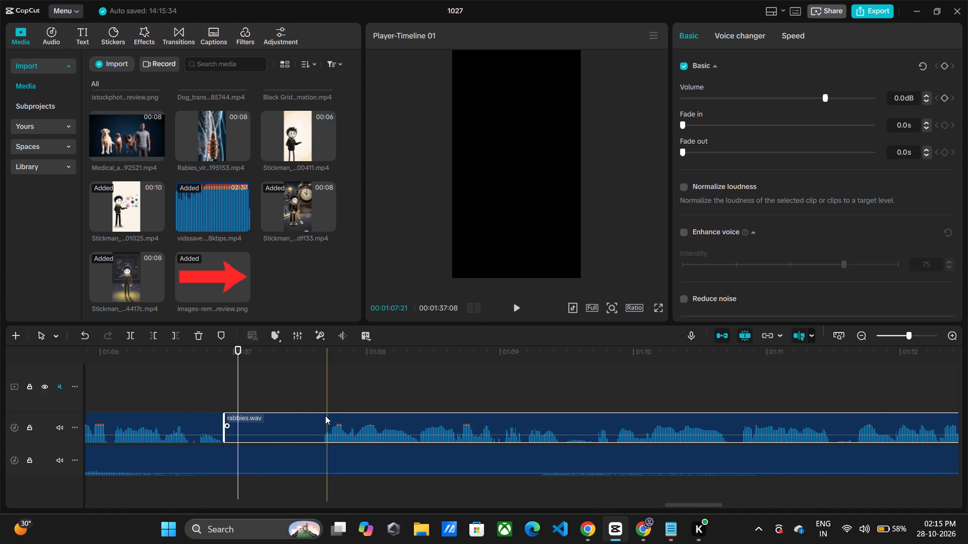
pyautogui.press('q')
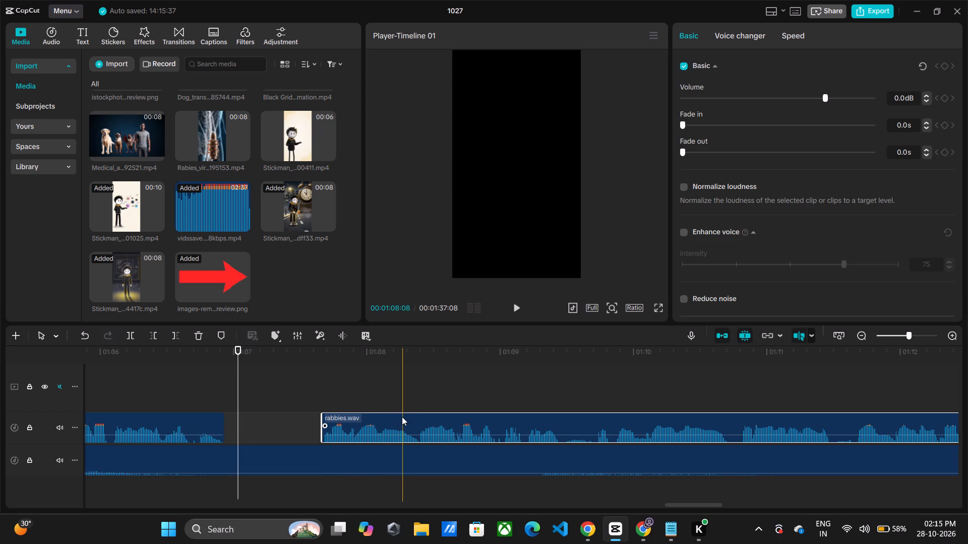
pyautogui.moveTo(404, 422); pyautogui.dragTo(308, 428)
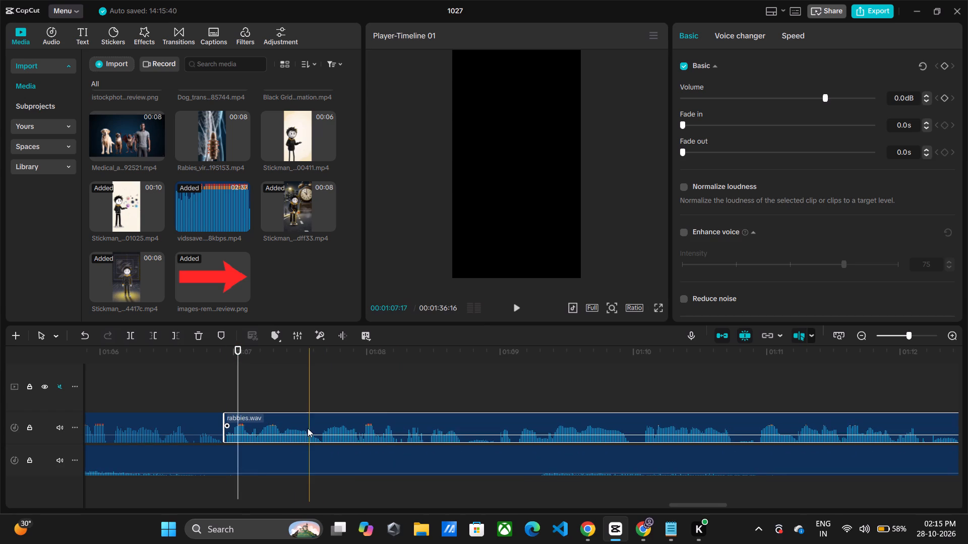
# Play on, split the narration at about 00:01:12:14, trim the silence up to about 00:01:13:03, and close the gap.
pyautogui.press('space')
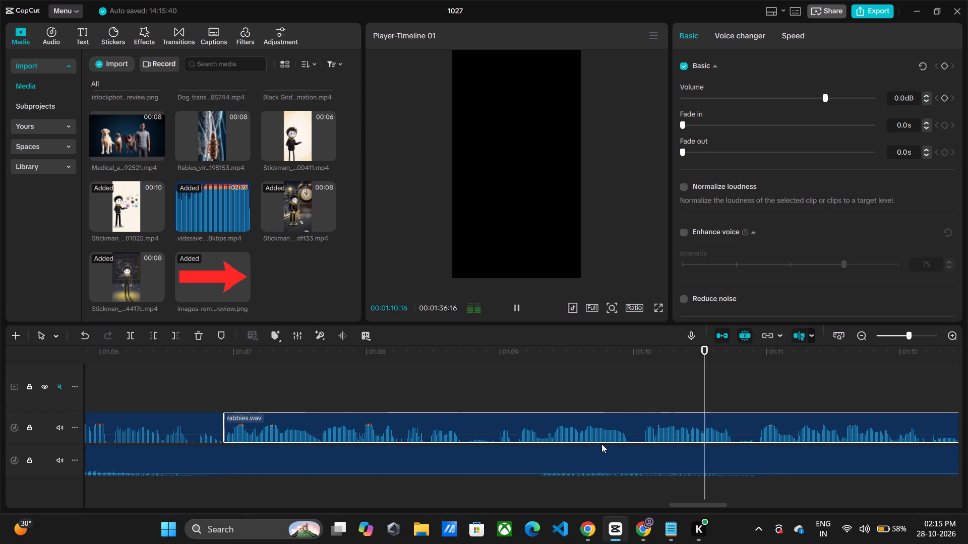
pyautogui.press('space')
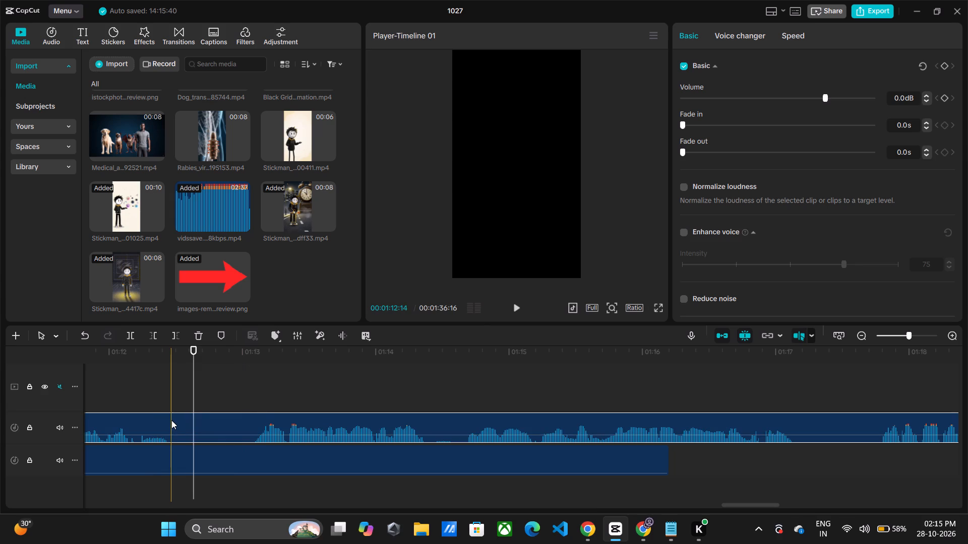
pyautogui.hotkey('ctrl', 'b')
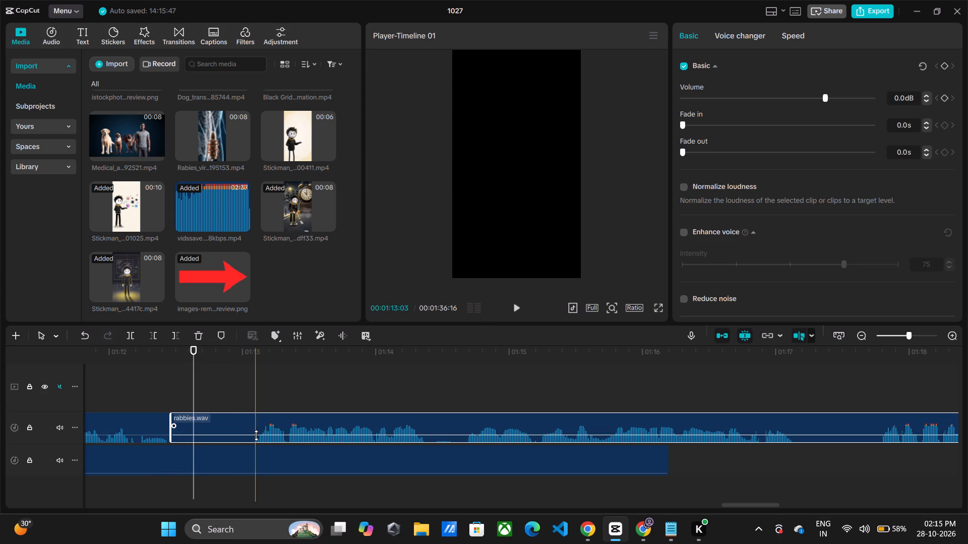
pyautogui.press('q')
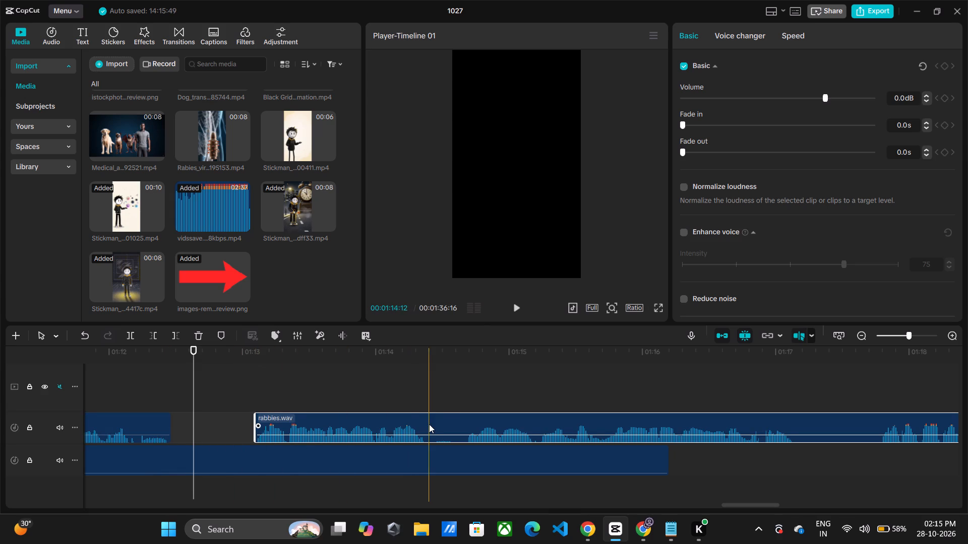
pyautogui.moveTo(429, 424); pyautogui.dragTo(345, 430)
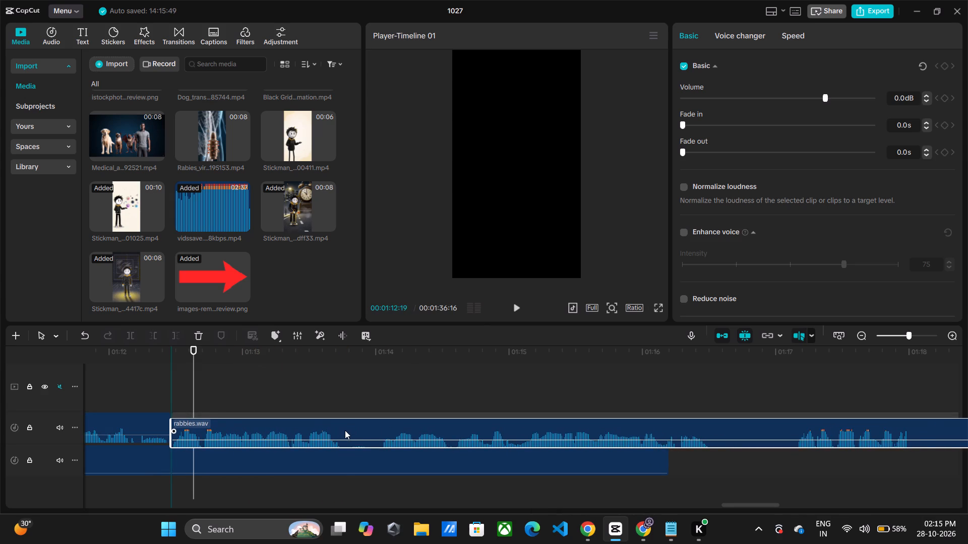
pyautogui.moveTo(345, 430); pyautogui.dragTo(345, 431)
# Split the narration at about 00:01:13:23, trim the pause up to about 00:01:14:00, and close the gap against the previous segment.
pyautogui.hotkey('ctrl', 'b')
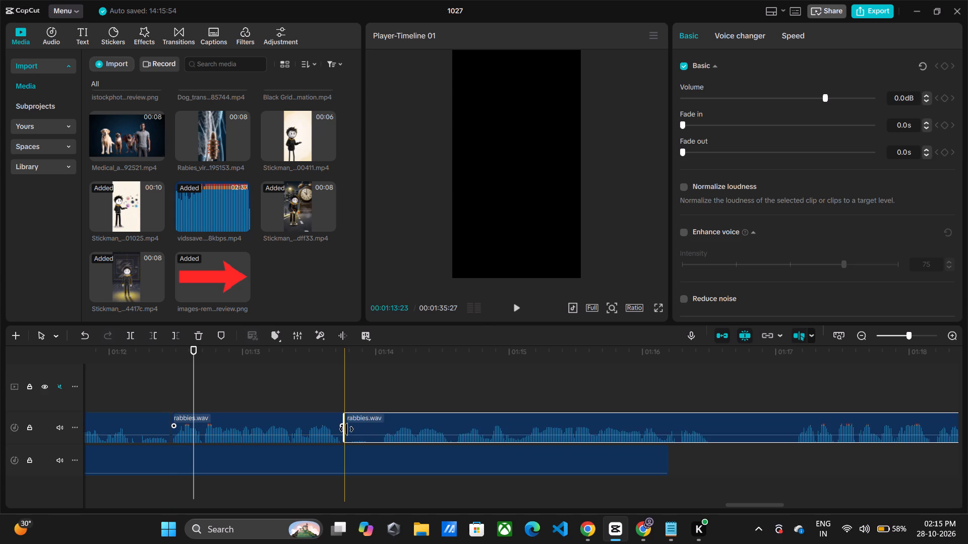
pyautogui.press('q')
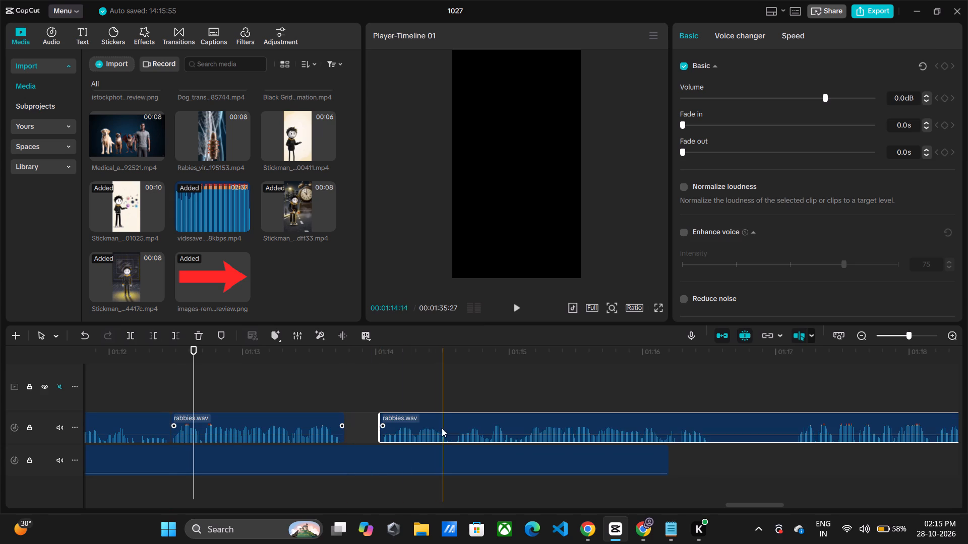
pyautogui.moveTo(444, 425); pyautogui.dragTo(408, 427)
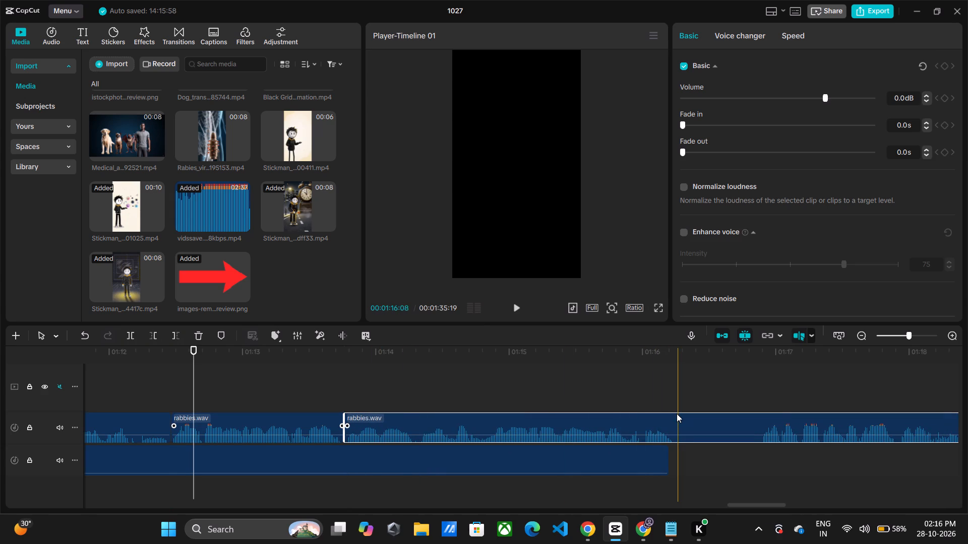
# Split the narration at about 00:01:16:08, trim the silence up to about 00:01:16:26, and move the remainder back to the cut.
pyautogui.hotkey('ctrl', 'b')
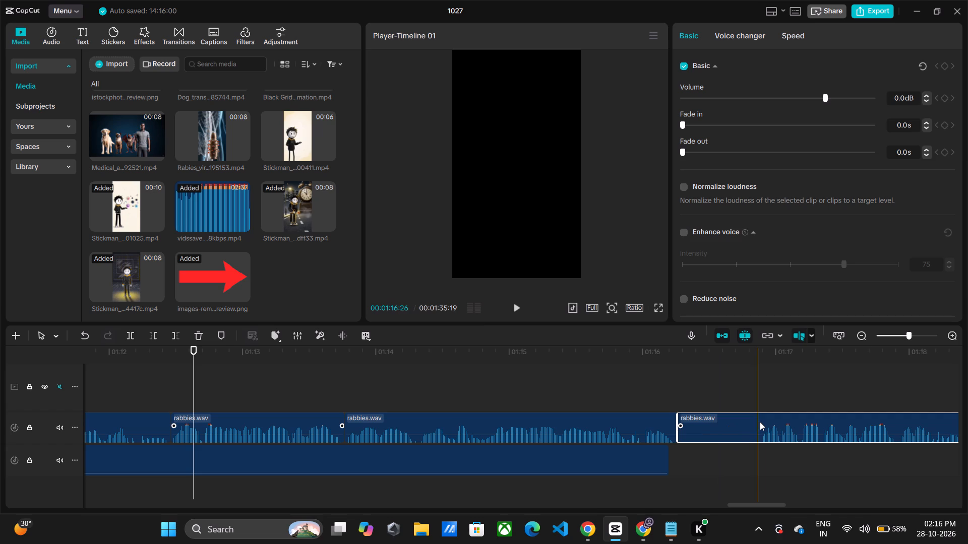
pyautogui.press('q')
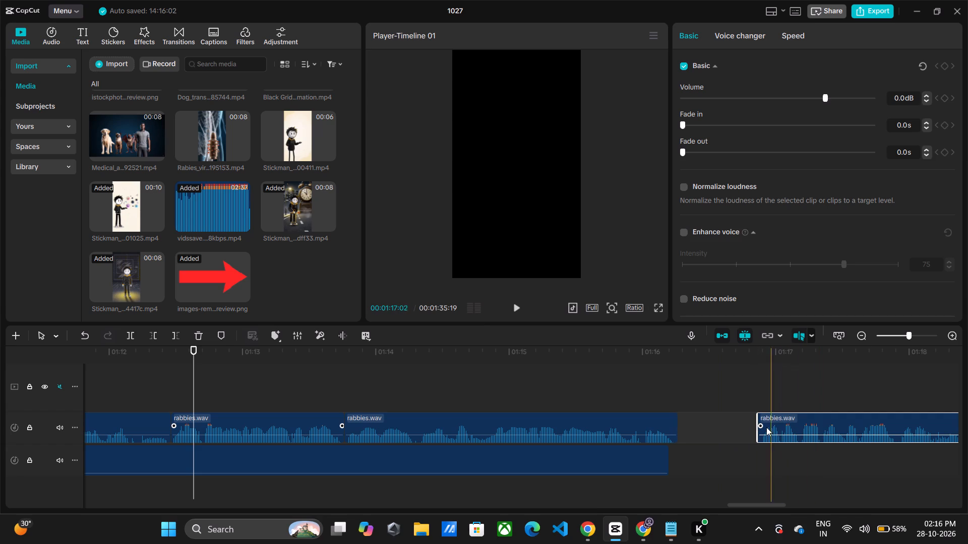
pyautogui.moveTo(899, 432); pyautogui.dragTo(822, 443)
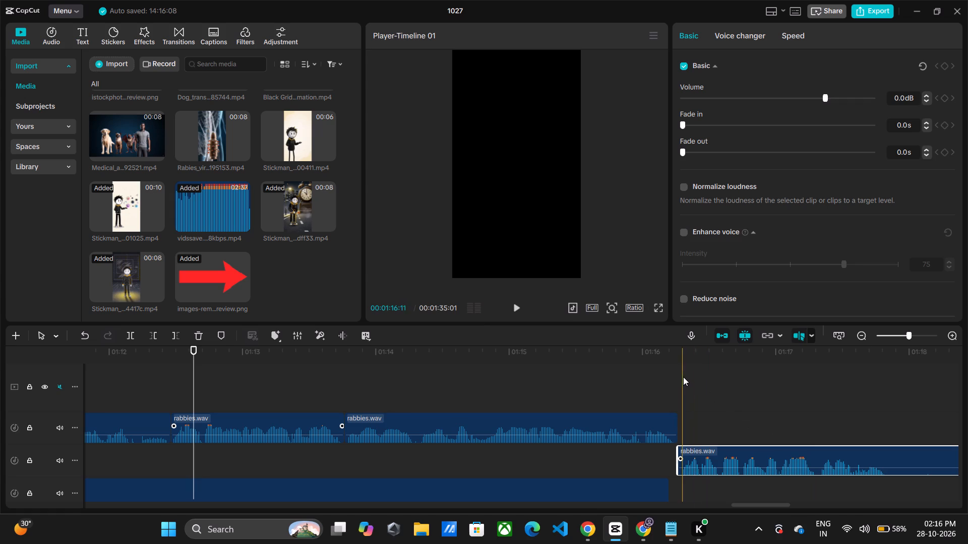
# Play on, and move the last narration segment from the lower audio track onto the main narration track, directly after the previous segment.
pyautogui.press('space')
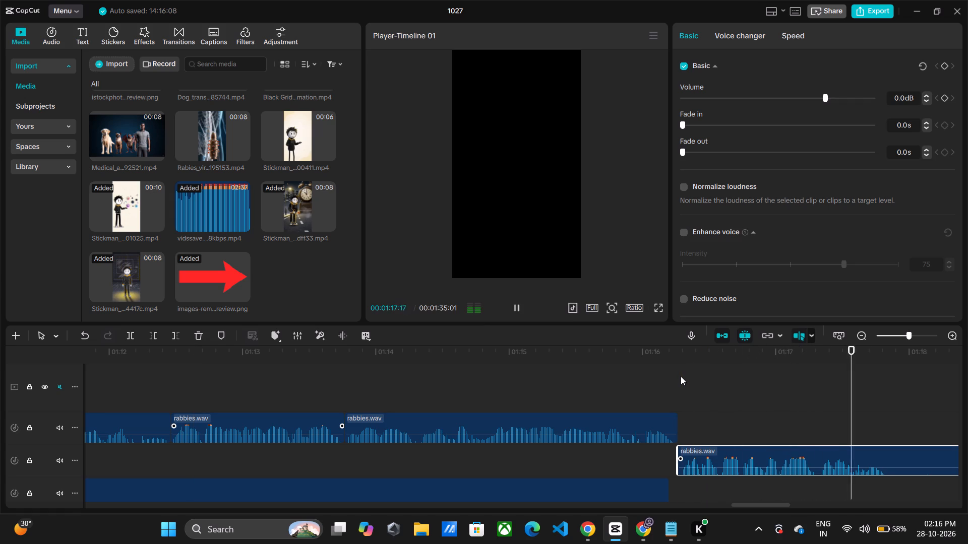
pyautogui.press('space')
pyautogui.hscroll(1, 335, 419)
pyautogui.moveTo(292, 450); pyautogui.dragTo(296, 433)
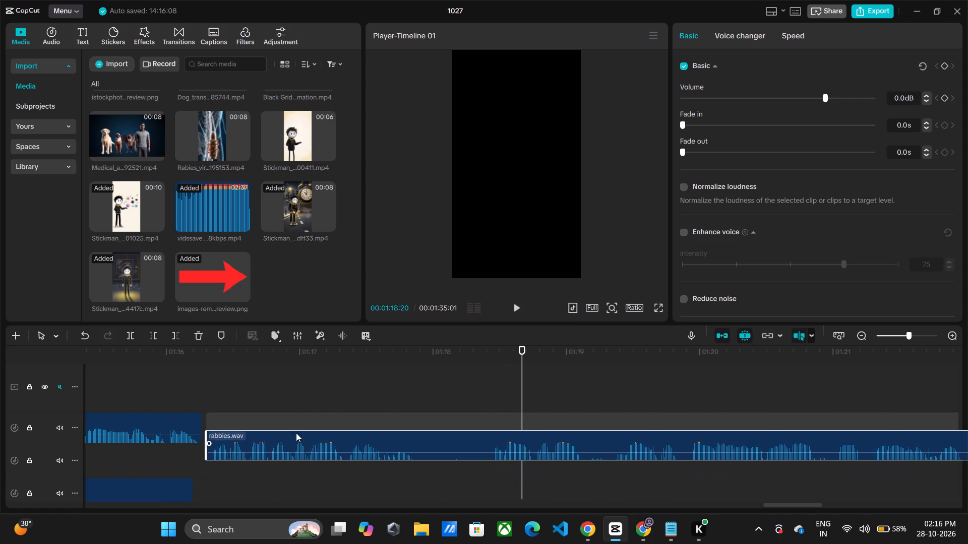
pyautogui.moveTo(296, 433); pyautogui.dragTo(293, 429)
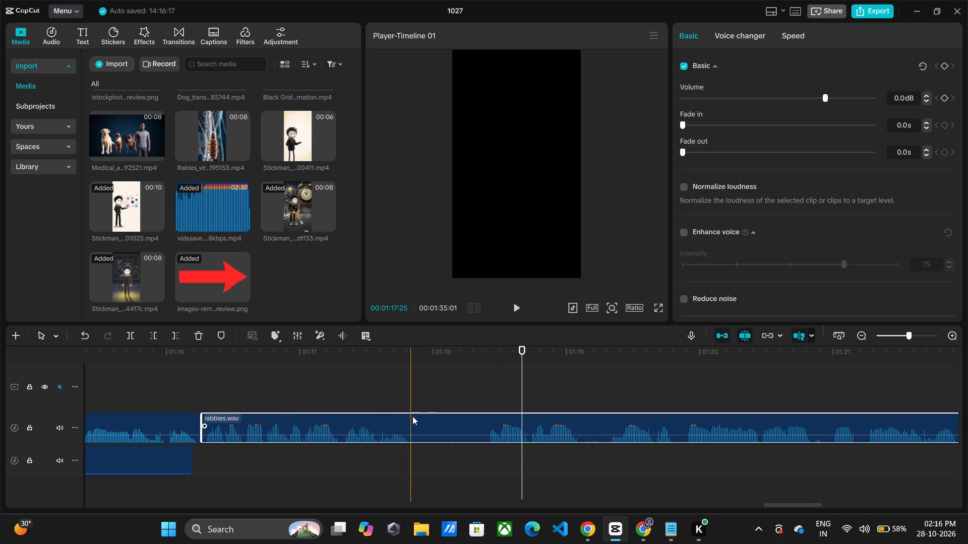
# Split the narration at about 00:01:17:25, trim the silence up to about 00:01:18:13, and close the gap.
pyautogui.hotkey('ctrl', 'b')
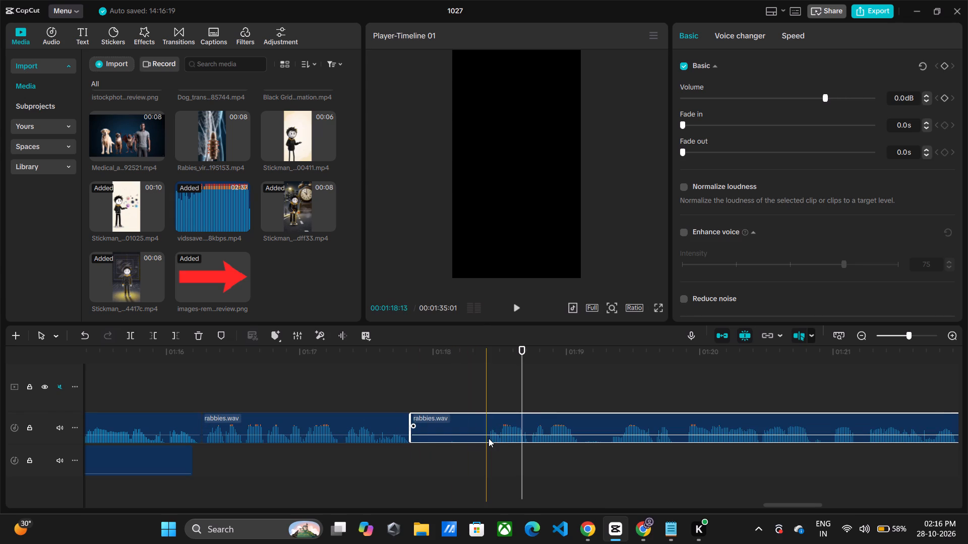
pyautogui.press('q')
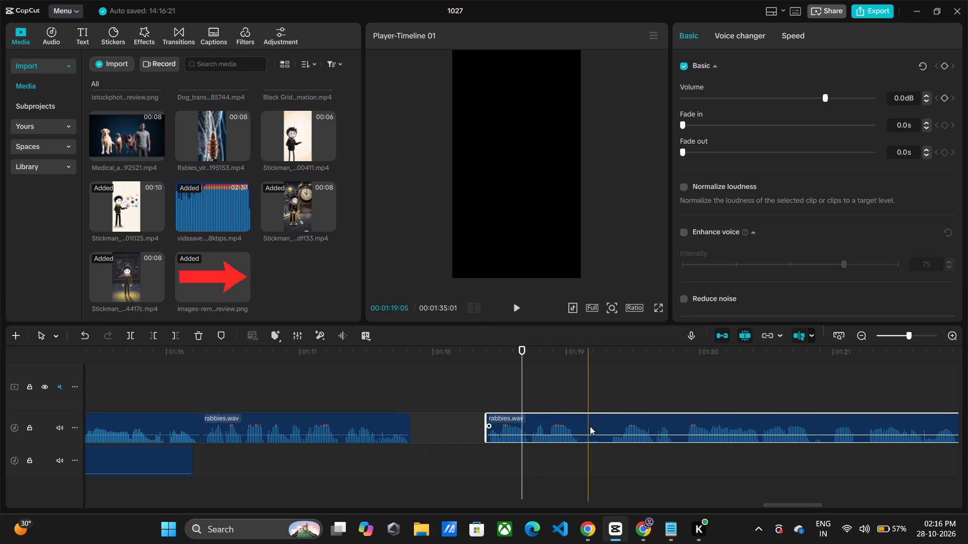
pyautogui.moveTo(504, 421); pyautogui.dragTo(492, 423)
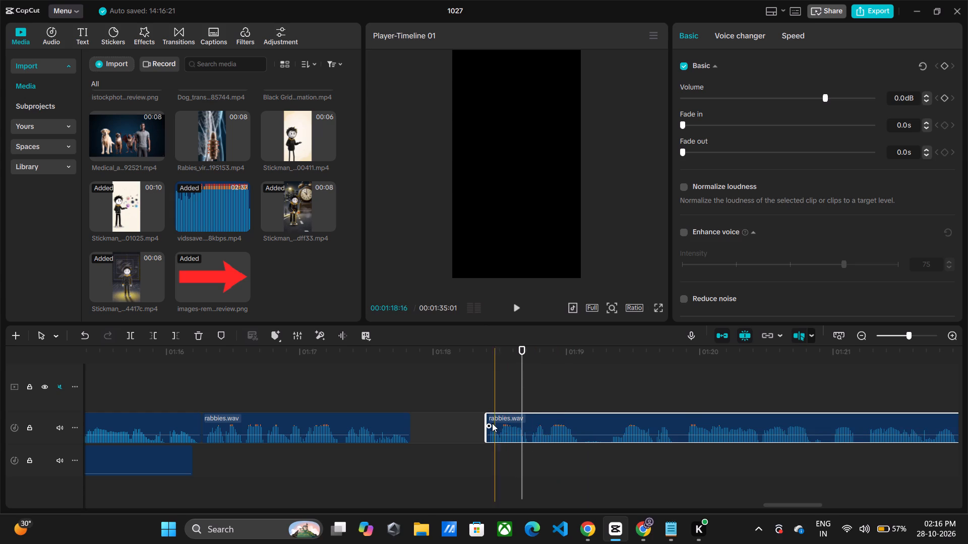
pyautogui.moveTo(492, 423); pyautogui.dragTo(426, 428)
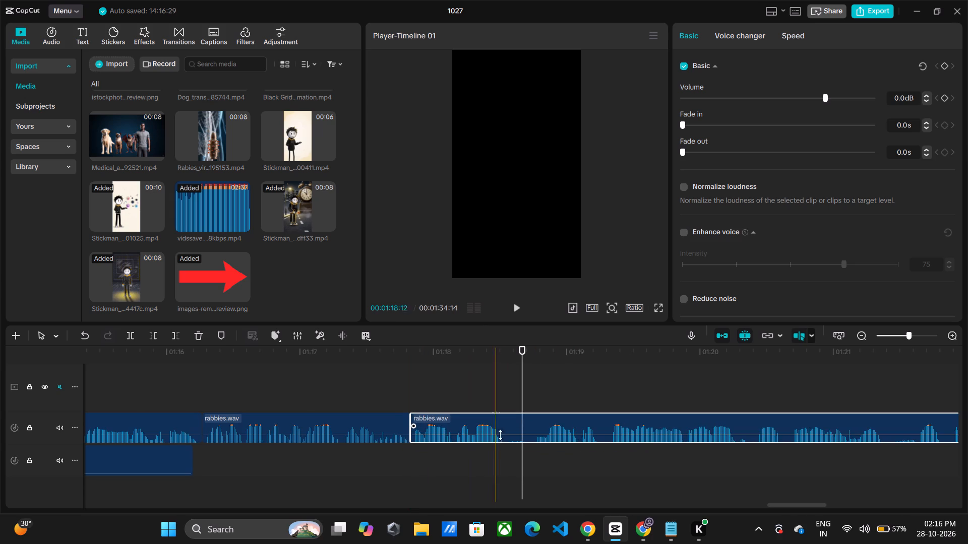
# Split the narration at about 00:01:18:16, trim the short pause up to about 00:01:18:21, and close the gap.
pyautogui.hotkey('ctrl', 'b')
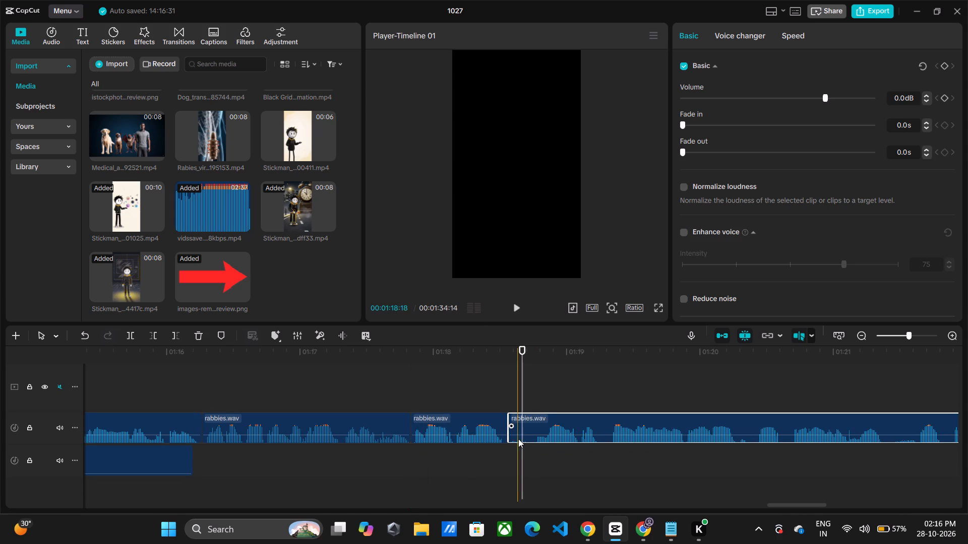
pyautogui.press('q')
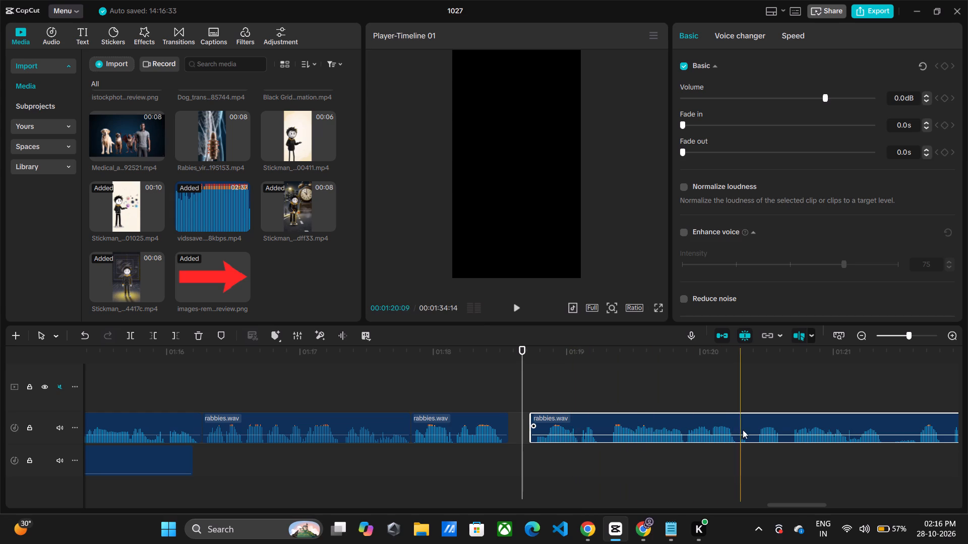
pyautogui.moveTo(746, 428); pyautogui.dragTo(724, 428)
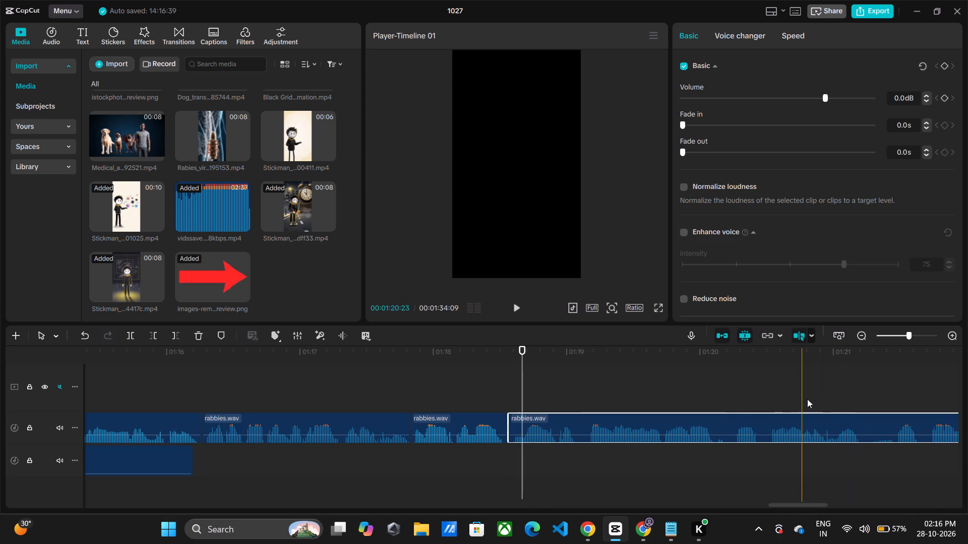
# Play on, split the narration at about 00:01:22:25, and trim the silence after the cut up to about 00:01:23:13.
pyautogui.press('space')
pyautogui.press('space')
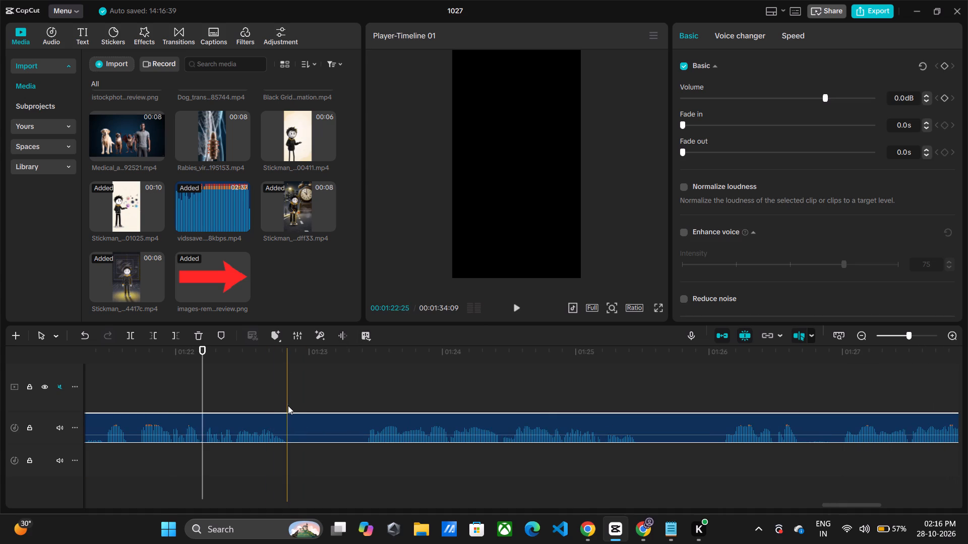
pyautogui.hotkey('ctrl', 'b')
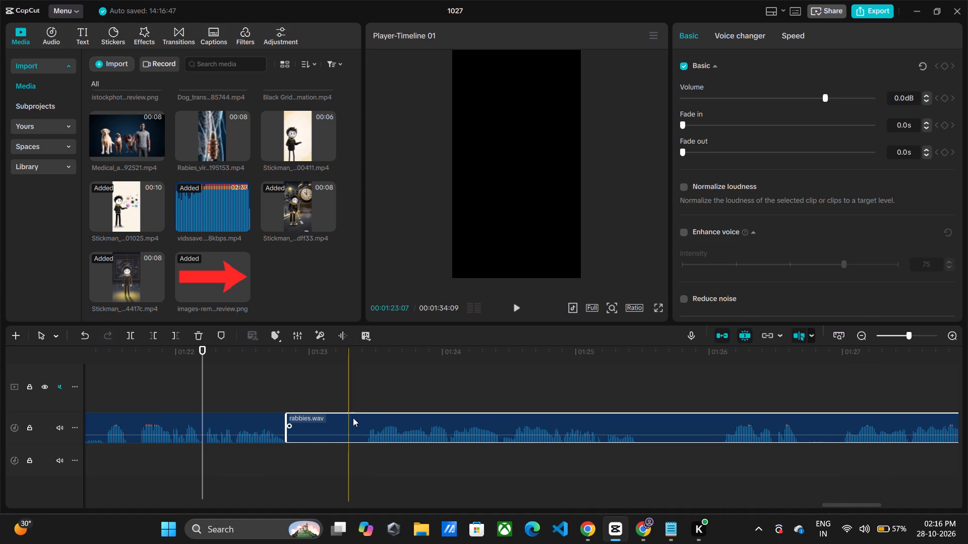
pyautogui.press('q')
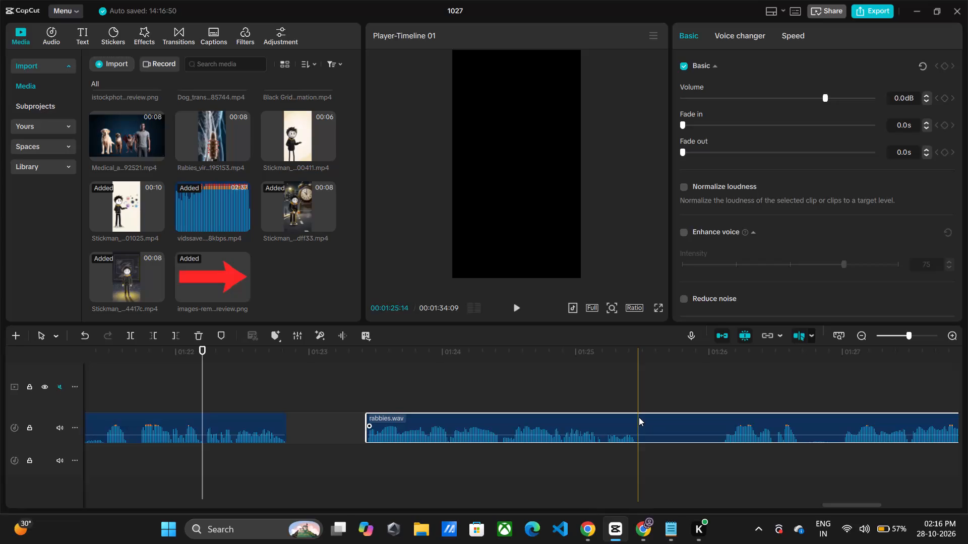
# Split the narration at about 00:01:25:14 and trim the silence after the cut up to about 00:01:26:02.
pyautogui.hotkey('ctrl', 'v')
pyautogui.hotkey('ctrl', 'b')
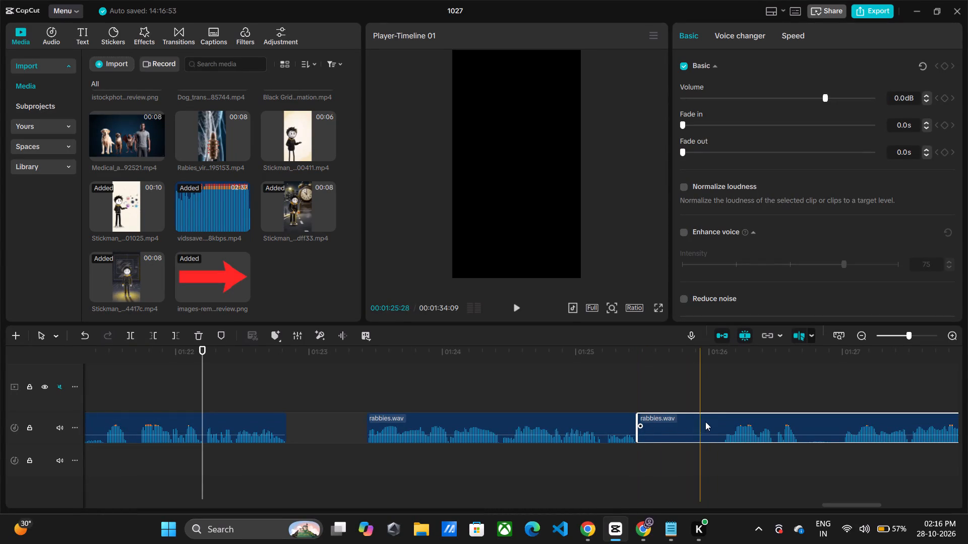
pyautogui.press('q')
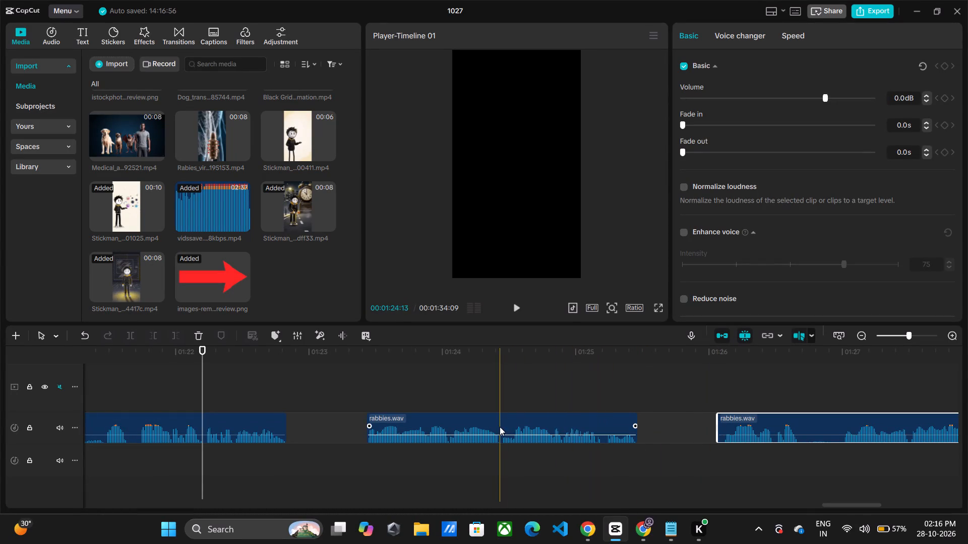
# Move the two trimmed narration segments back, each directly against the segment before it, to close both gaps.
pyautogui.moveTo(466, 423); pyautogui.dragTo(380, 433)
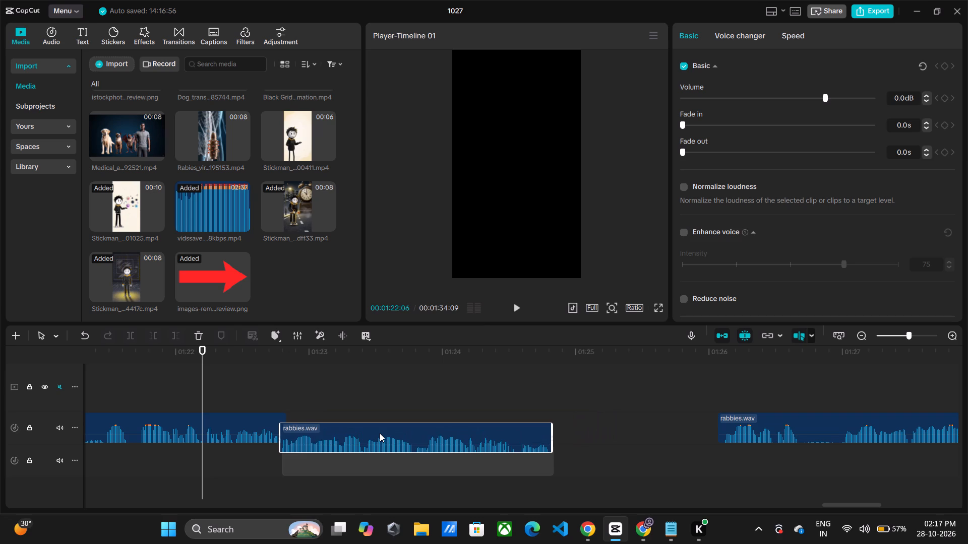
pyautogui.moveTo(380, 433); pyautogui.dragTo(386, 428)
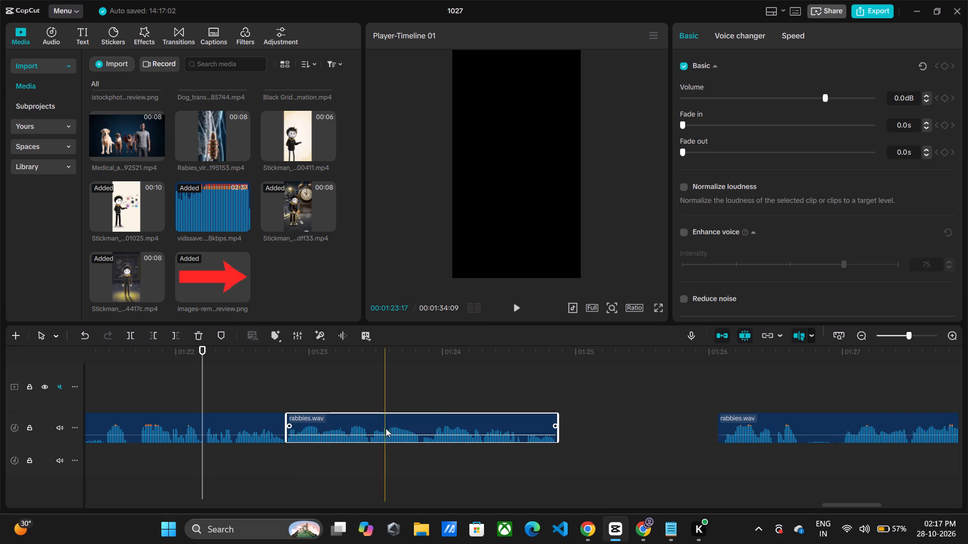
pyautogui.moveTo(829, 419); pyautogui.dragTo(686, 432)
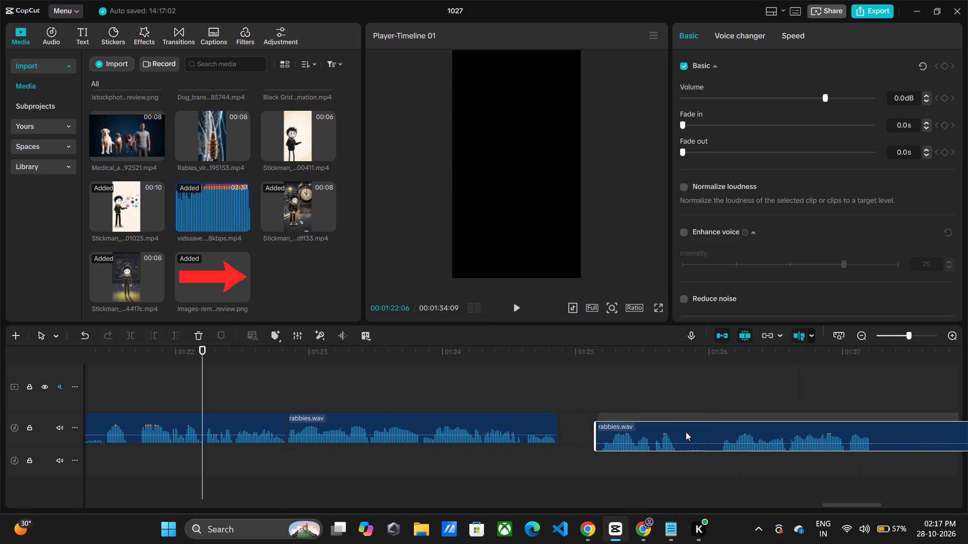
pyautogui.moveTo(686, 432); pyautogui.dragTo(670, 431)
# Play on, split the narration at about 00:01:25:15, trim the pause up to about 00:01:25:24, and close the gap.
pyautogui.press('space')
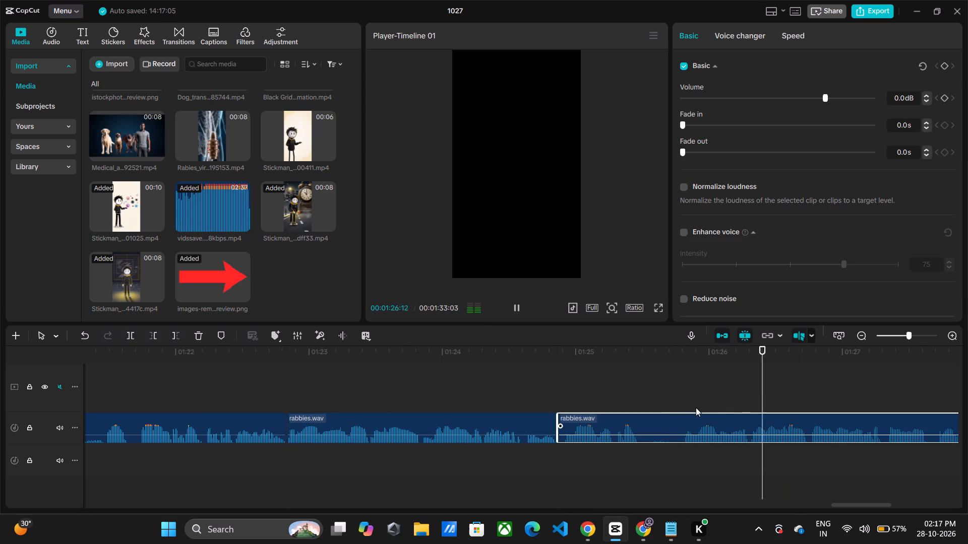
pyautogui.press('space')
pyautogui.hotkey('ctrl', 'b')
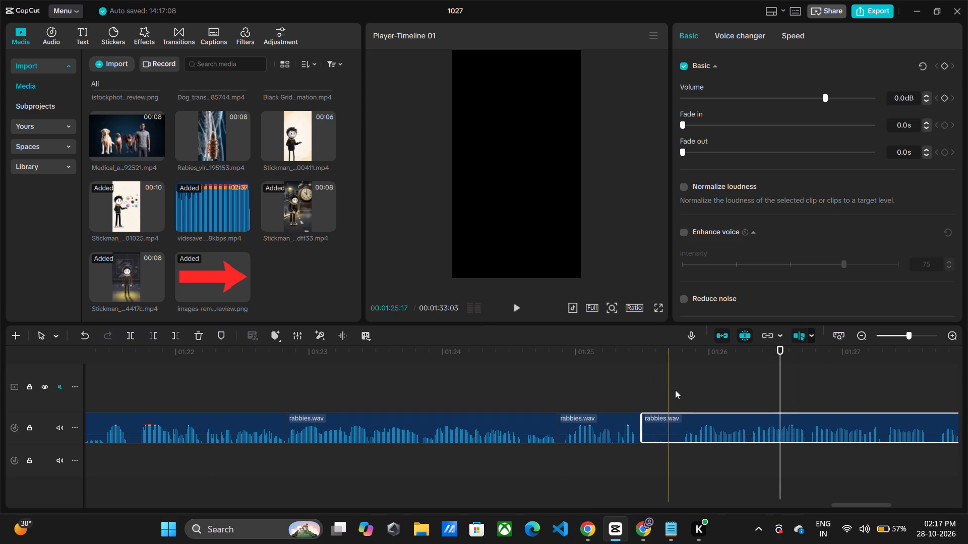
pyautogui.press('q')
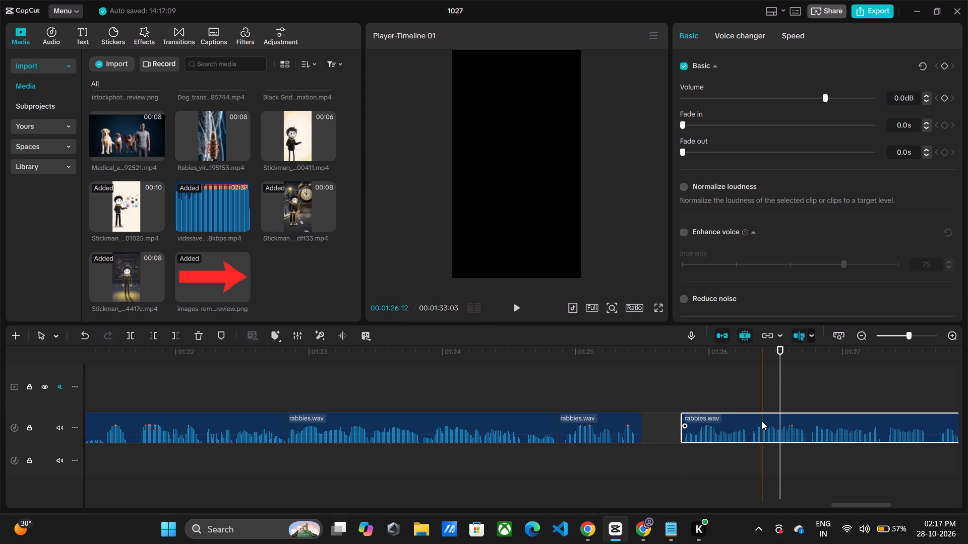
pyautogui.moveTo(761, 419); pyautogui.dragTo(720, 421)
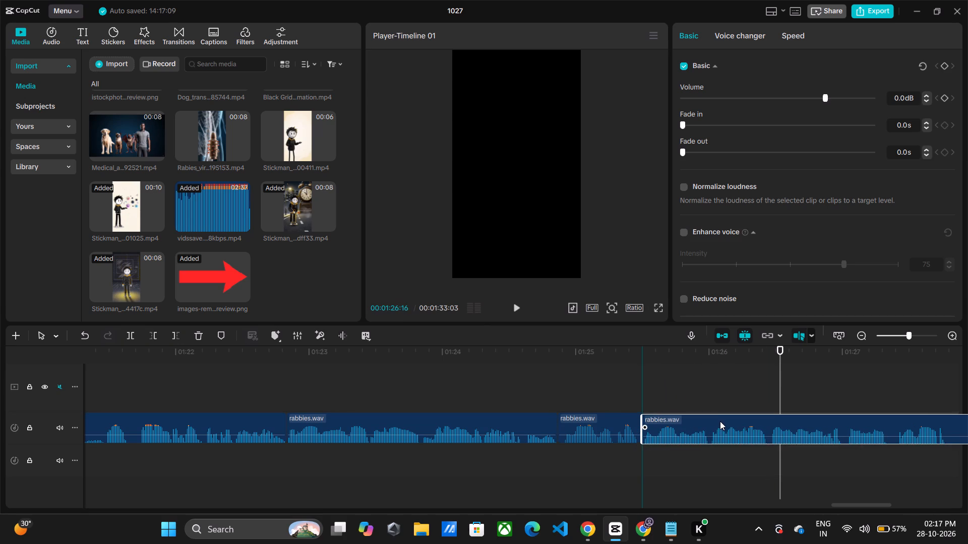
pyautogui.moveTo(720, 421); pyautogui.dragTo(719, 422)
# Play on, split the narration at about 00:01:28:20, trim the silence up to about 00:01:29:06, and close the gap.
pyautogui.press('space')
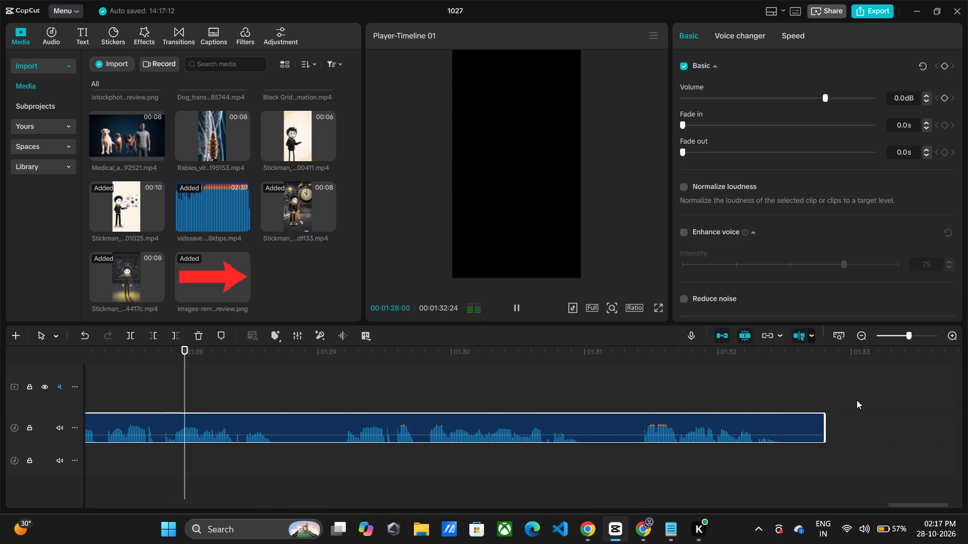
pyautogui.press('space')
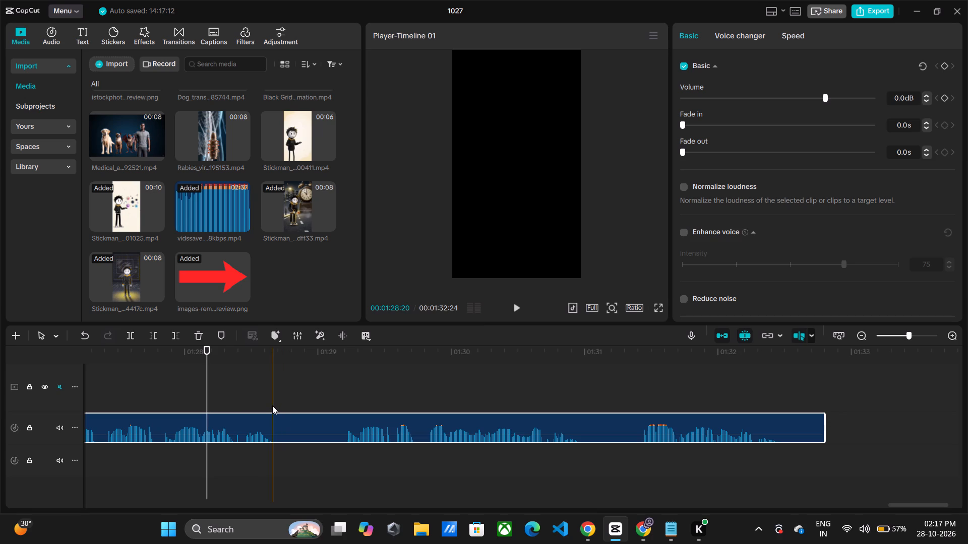
pyautogui.hotkey('ctrl', 'b')
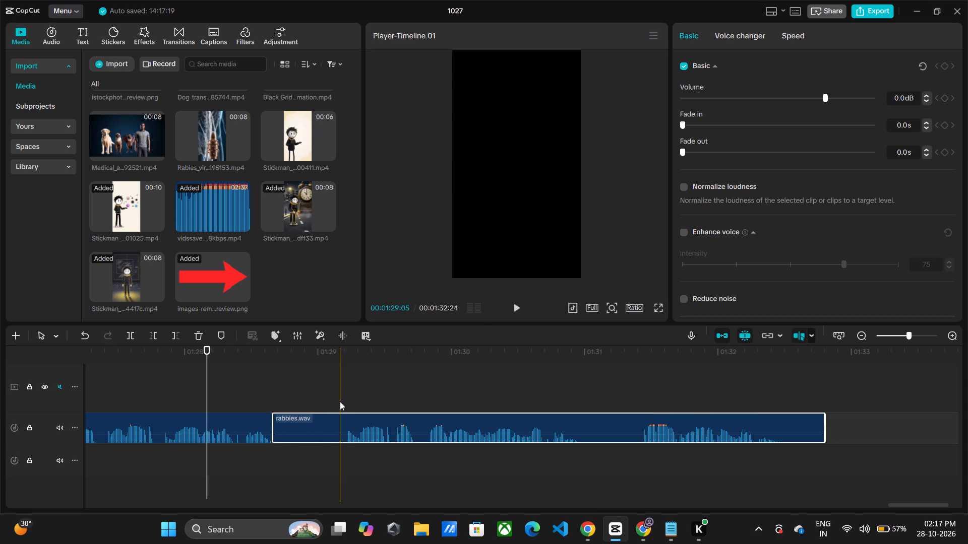
pyautogui.press('q')
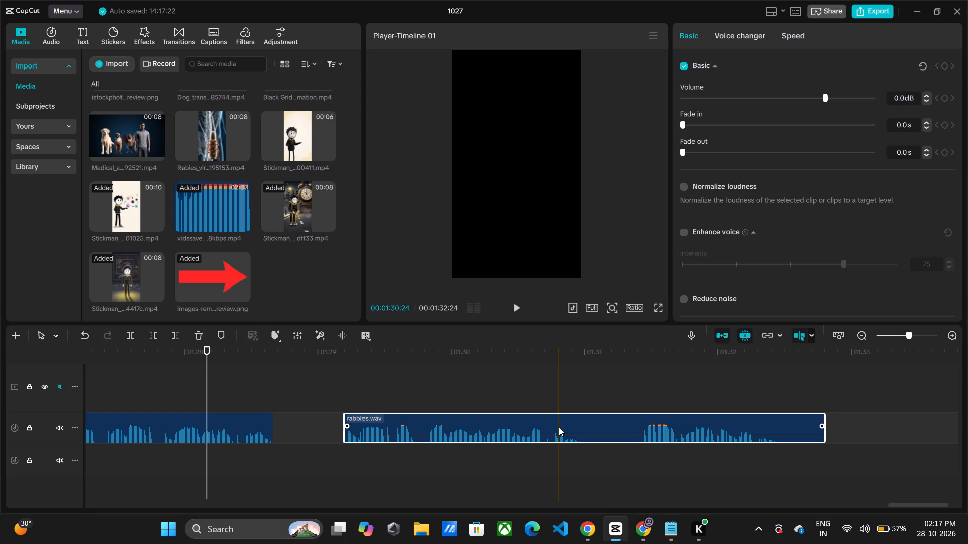
pyautogui.moveTo(559, 427); pyautogui.dragTo(489, 432)
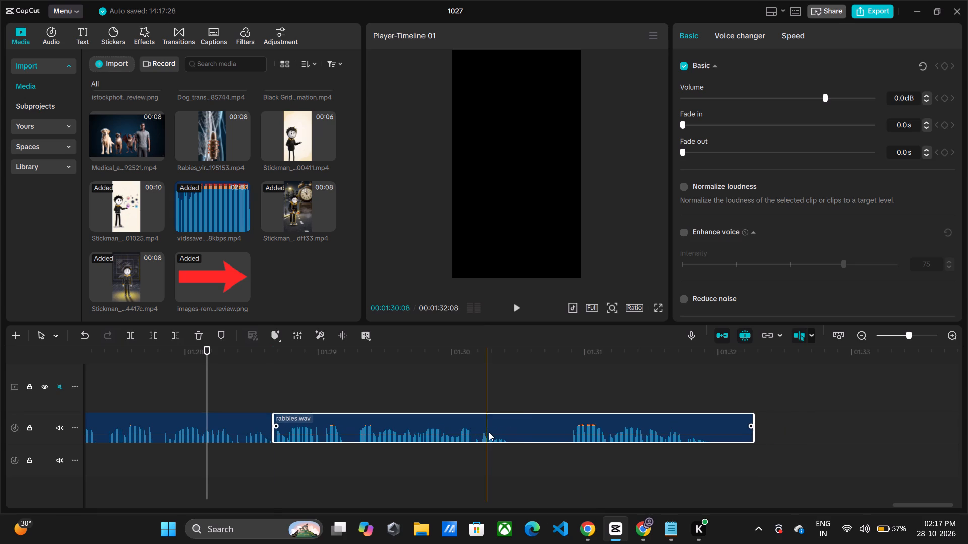
# Split the narration at about 00:01:30:14, trim the last segment to about 00:01:30:26–00:01:31:27, and move it back to the cut.
pyautogui.keyDown('ctrl'); pyautogui.click(515, 419); pyautogui.keyUp('ctrl')
pyautogui.hotkey('ctrl', 'b')
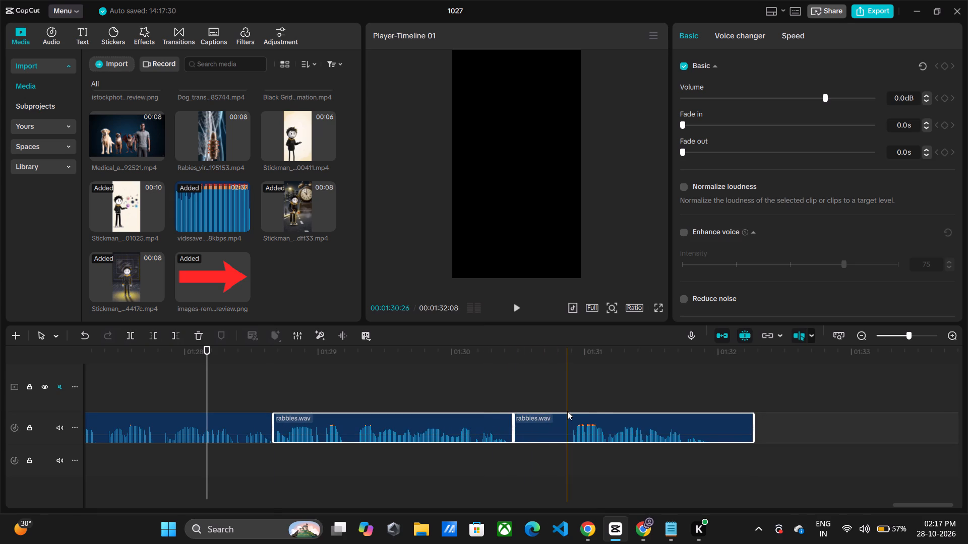
pyautogui.press('q')
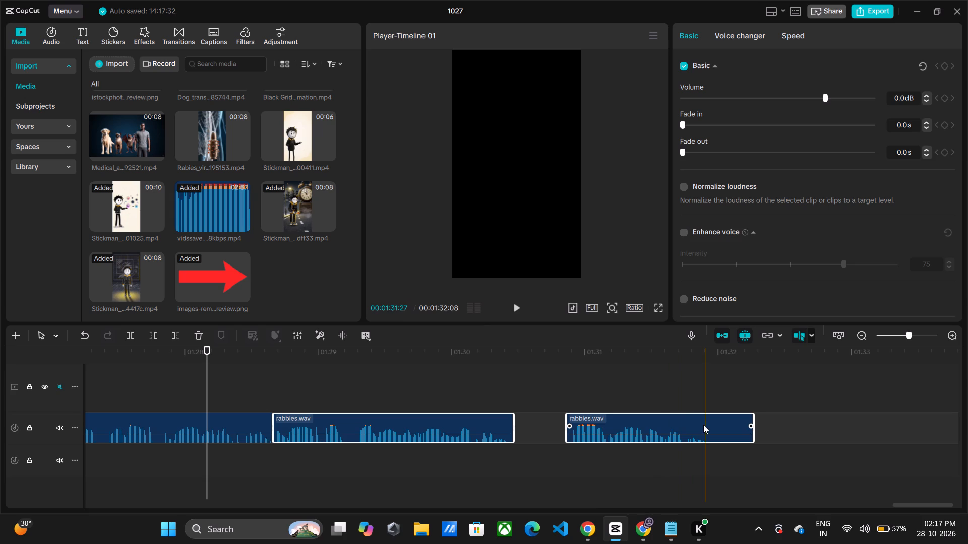
pyautogui.press('w')
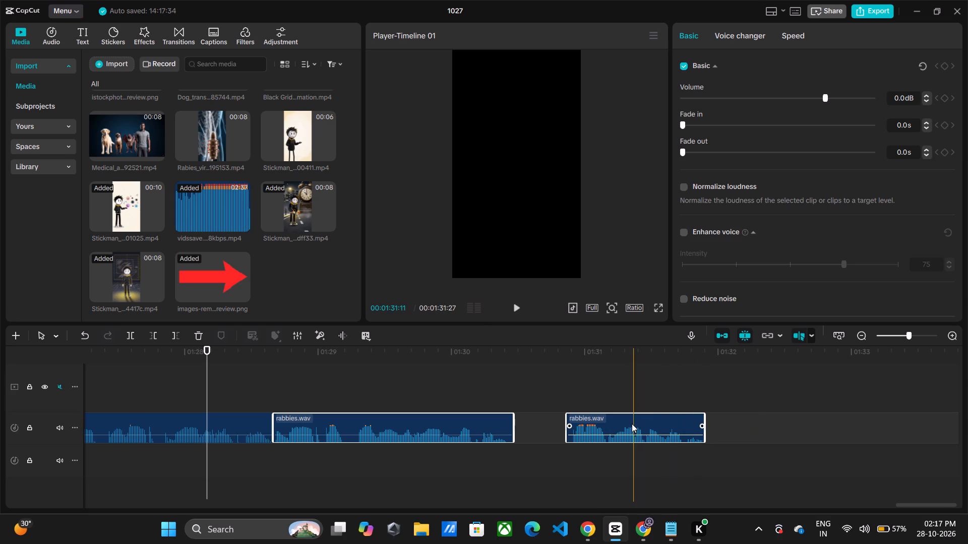
pyautogui.click(581, 381)
pyautogui.moveTo(645, 424); pyautogui.dragTo(593, 424)
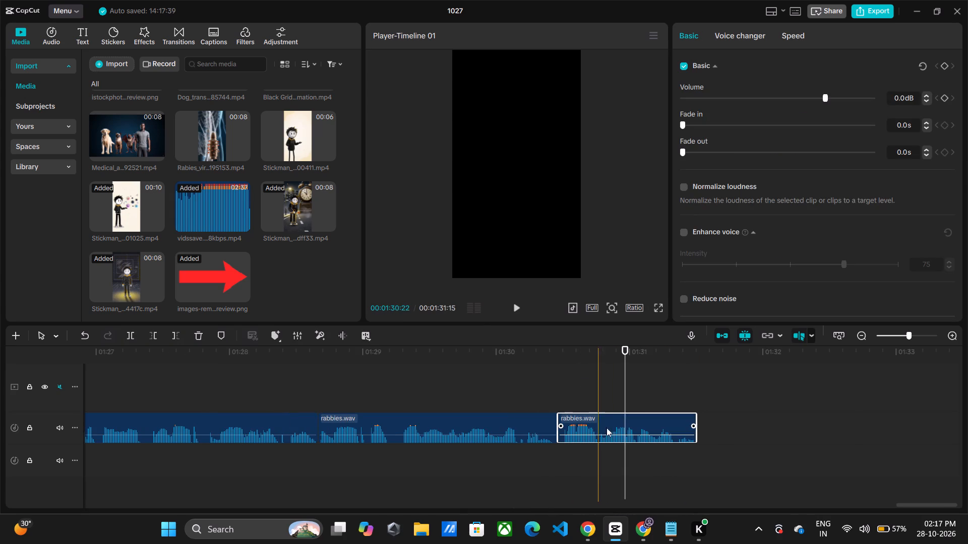
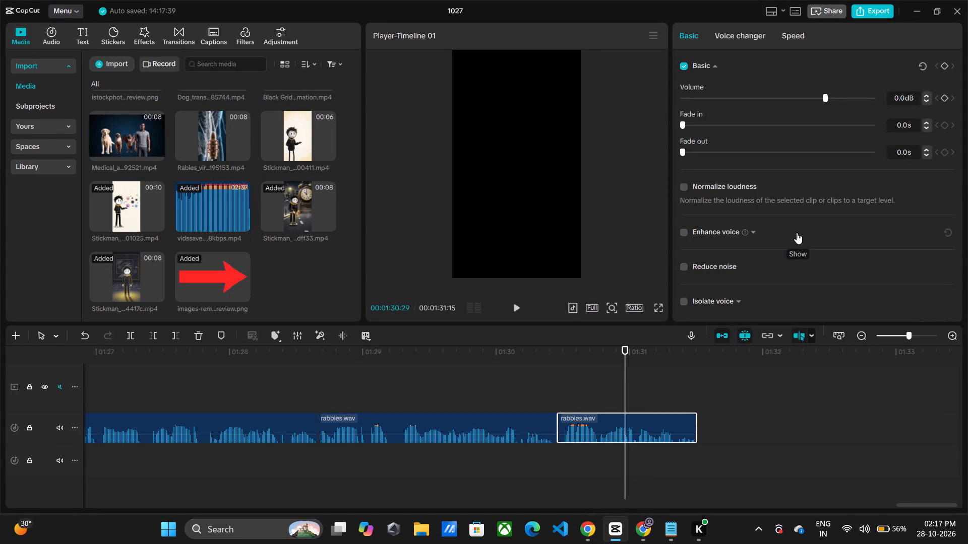
# Play the last narration segment to its end and restart playback from the beginning to review the edited video.
pyautogui.press('space')
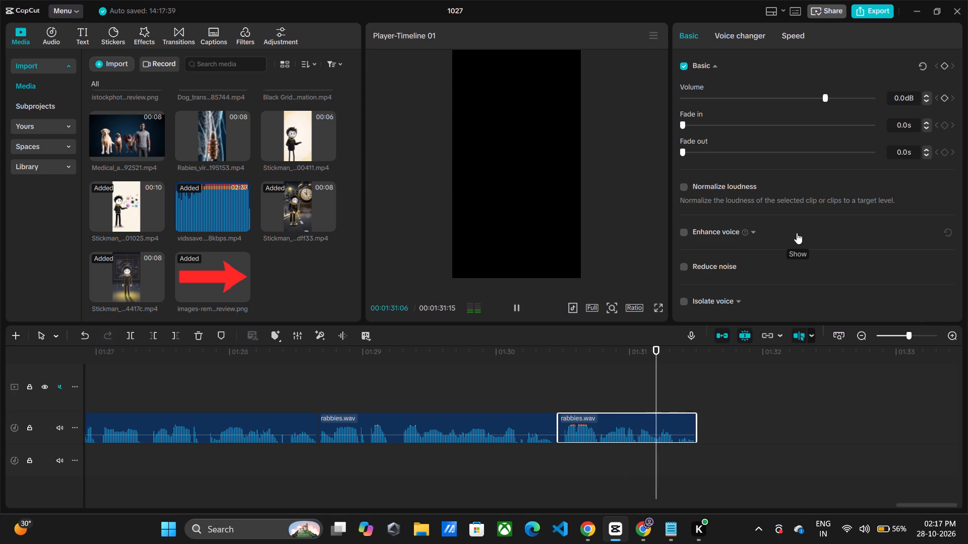
pyautogui.press('space')
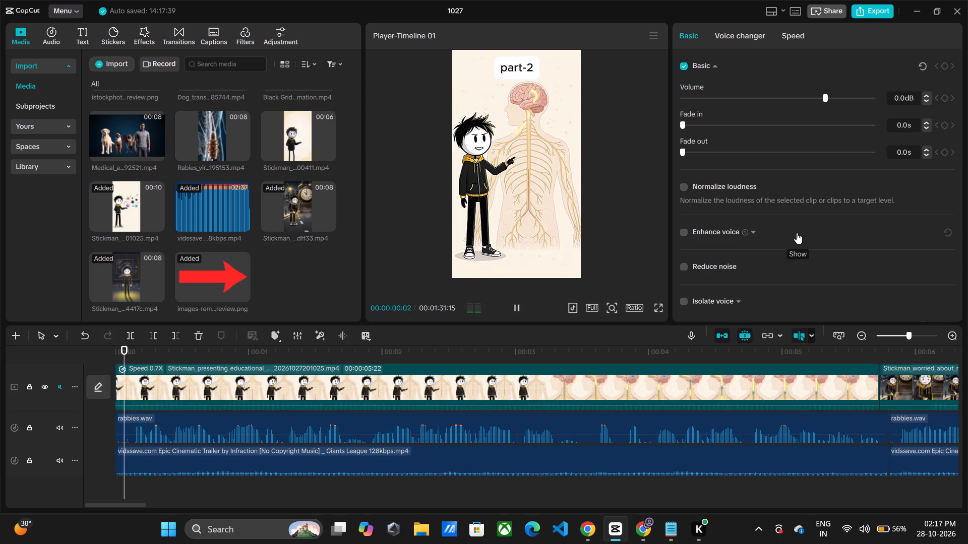